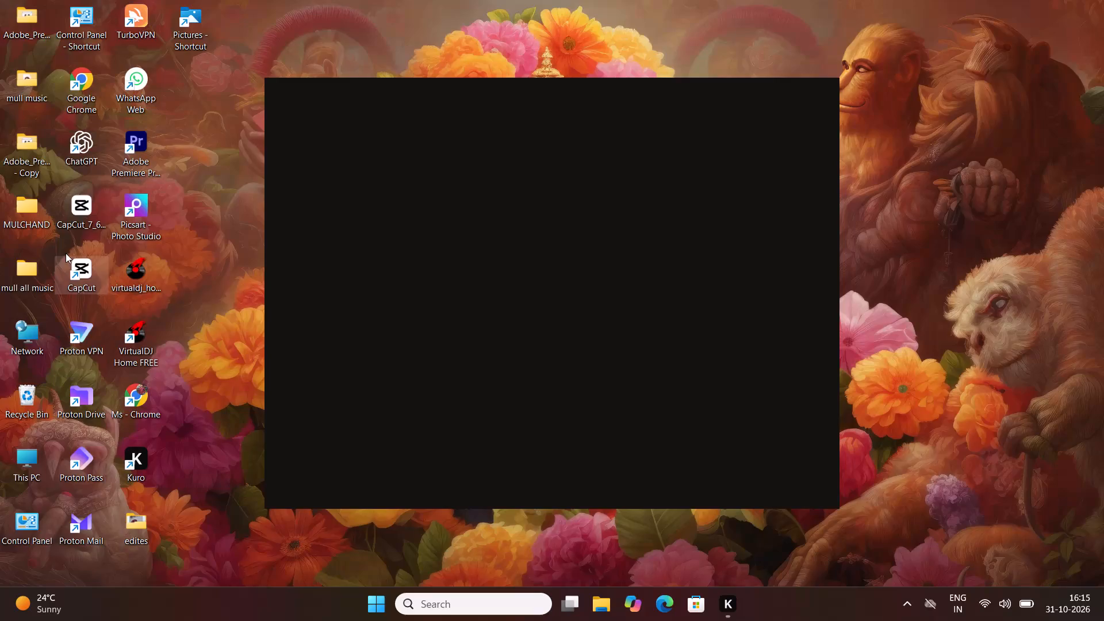
Launch CapCut from the desktop shortcut.
double_click(75, 275)
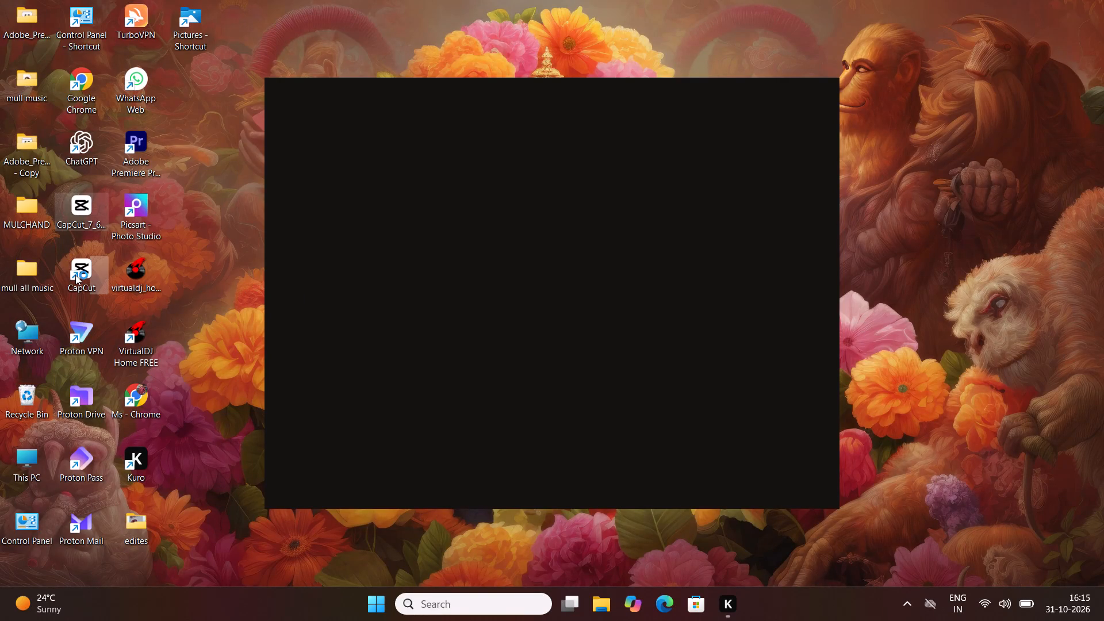
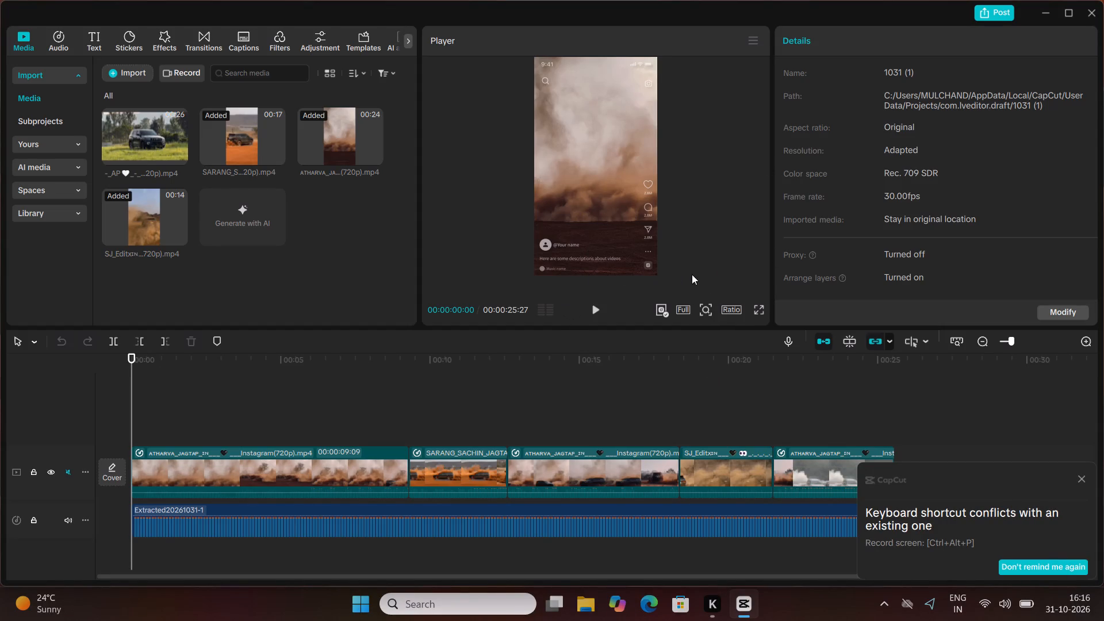
Set the player's social media preview overlay to None.
left_click(664, 305)
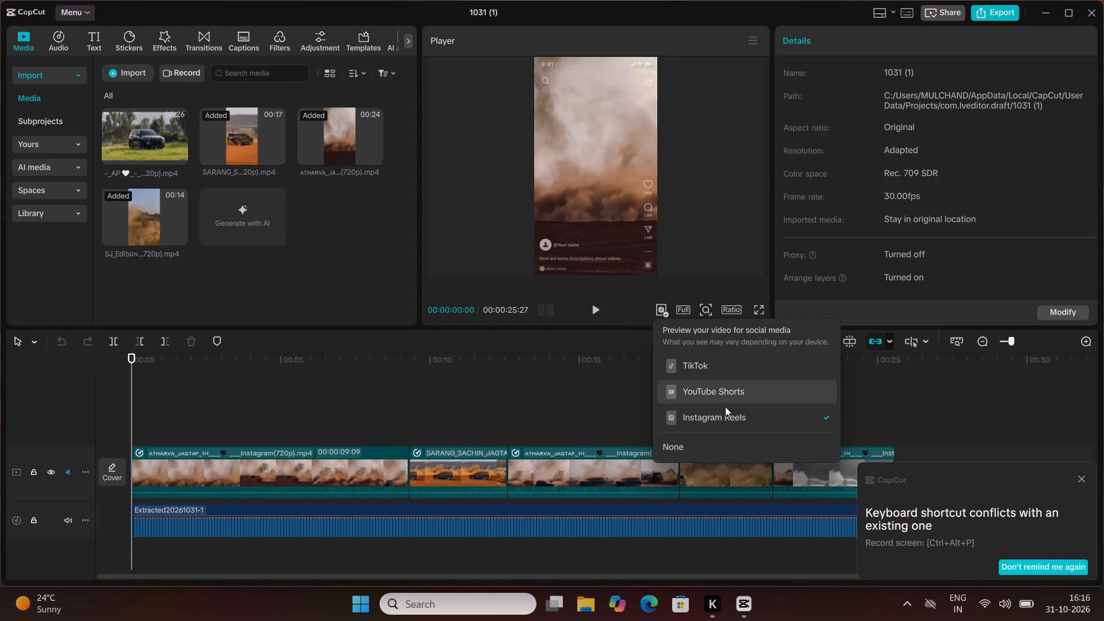
scroll(730, 409, "down", 1)
left_click(684, 440)
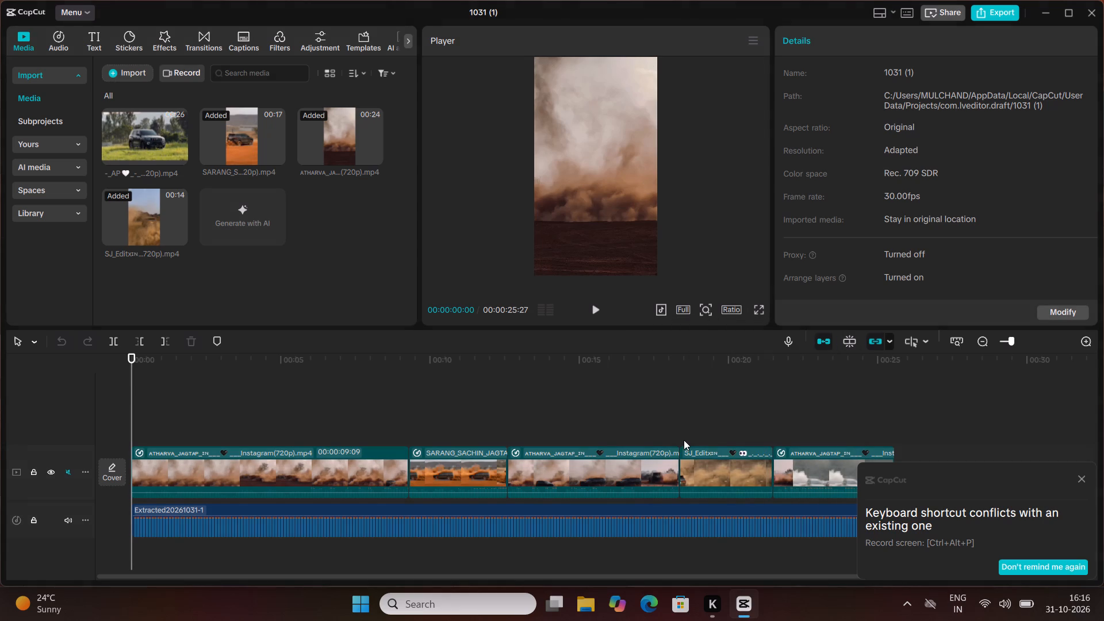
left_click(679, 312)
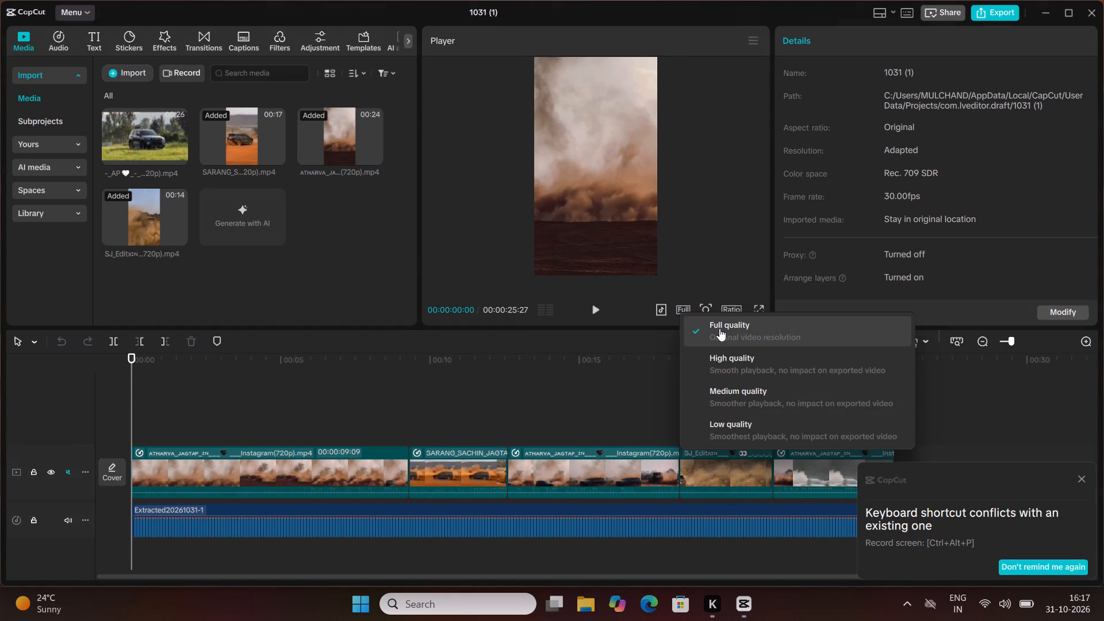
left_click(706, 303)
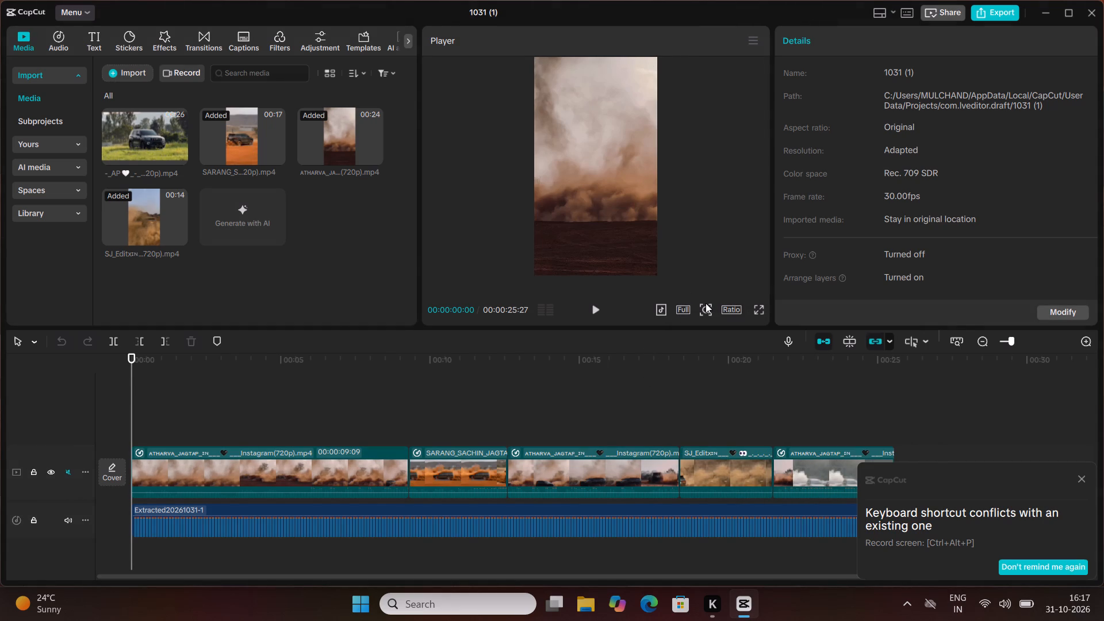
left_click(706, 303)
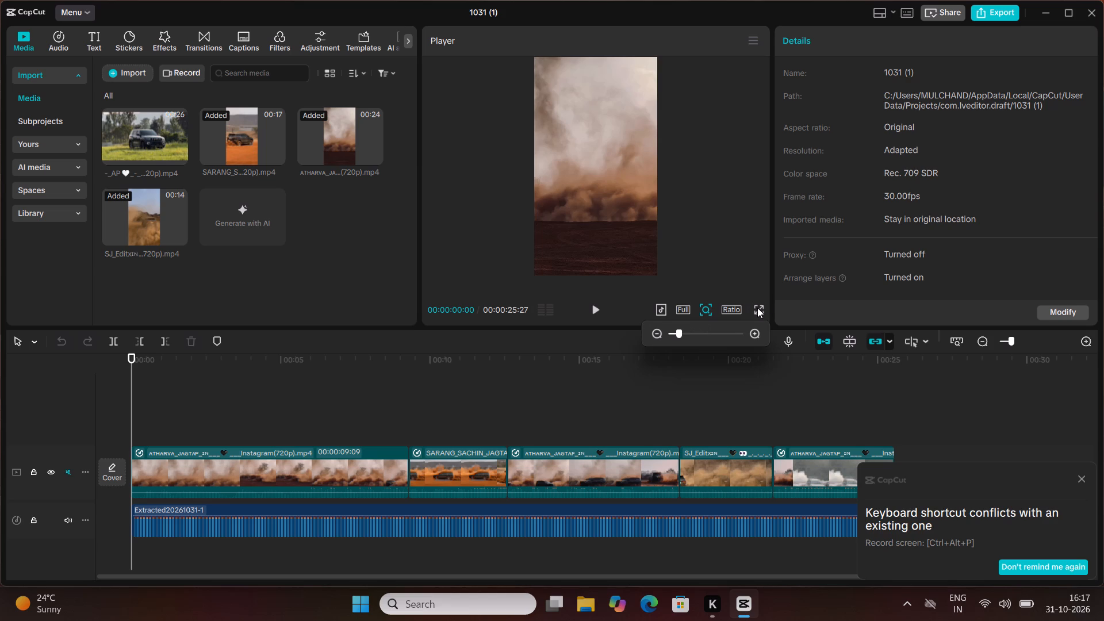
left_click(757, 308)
Play the whole edited video in full screen to review it, and return to the editor.
left_click(757, 308)
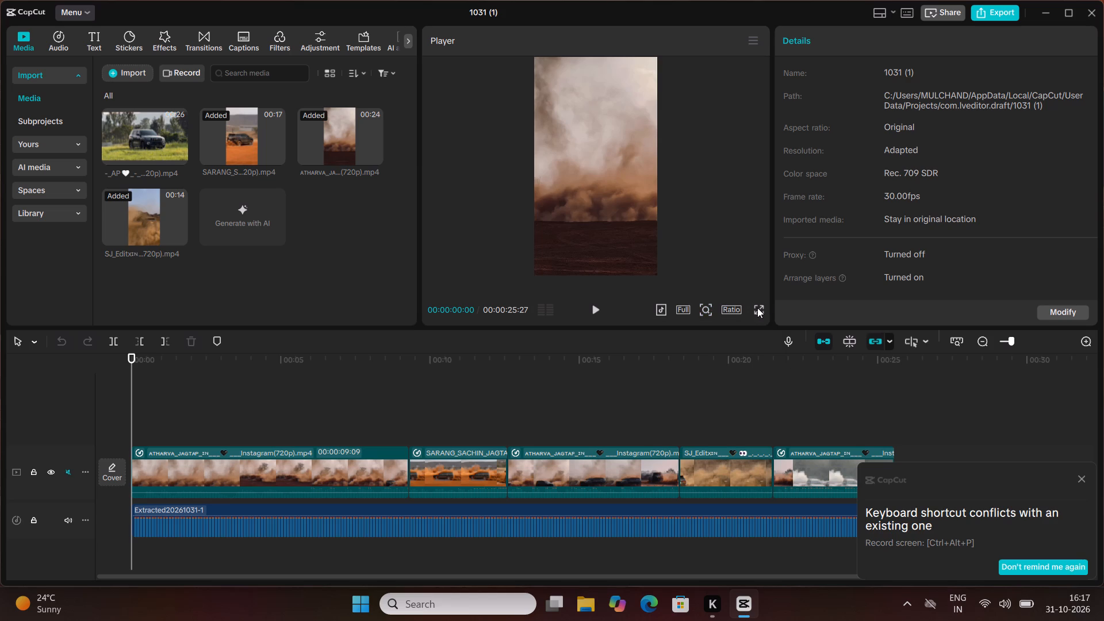
key("space")
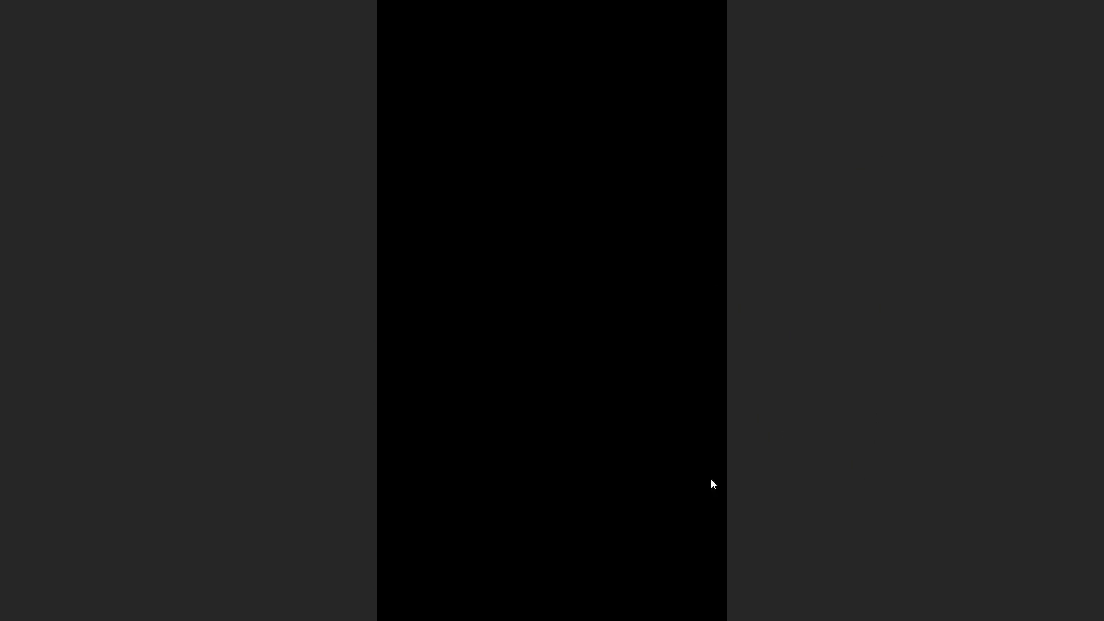
left_click(1103, 620)
left_click_drag(865, 377, 747, 563)
left_click(747, 563)
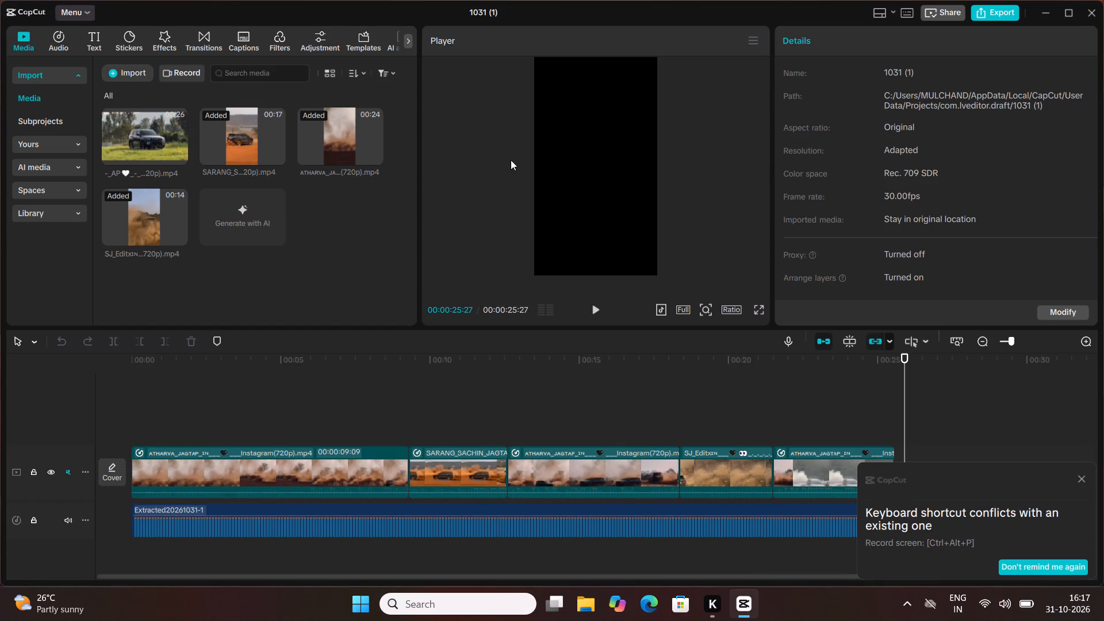
Export the project as 1031 (1)(1) in 4K, H.264 mp4 at 30fps, with the audio as WAV.
left_click(990, 10)
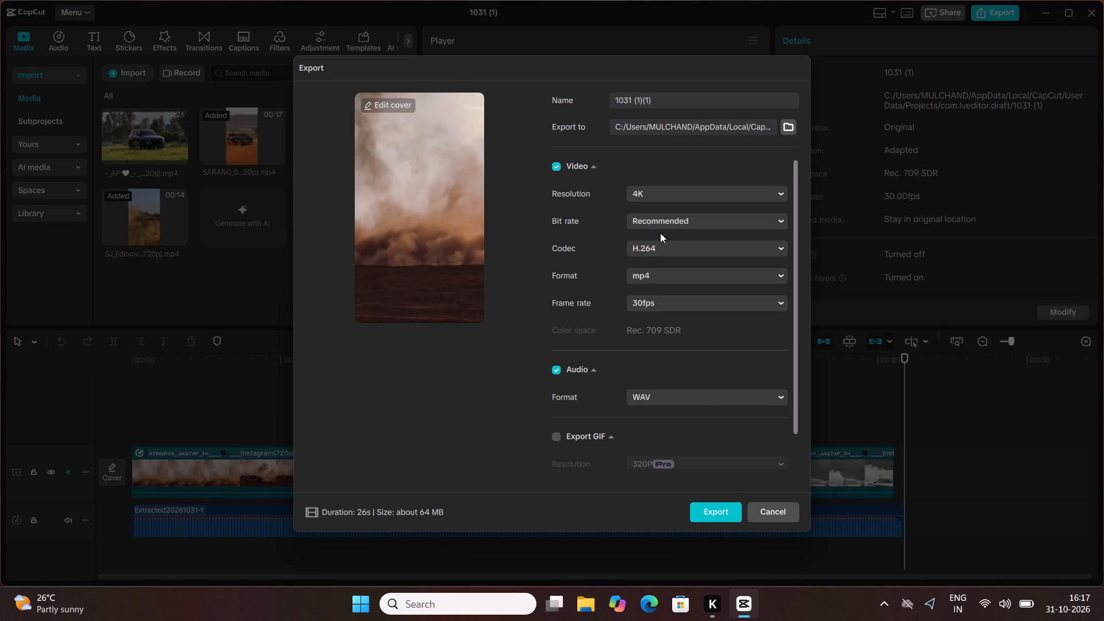
left_click(704, 513)
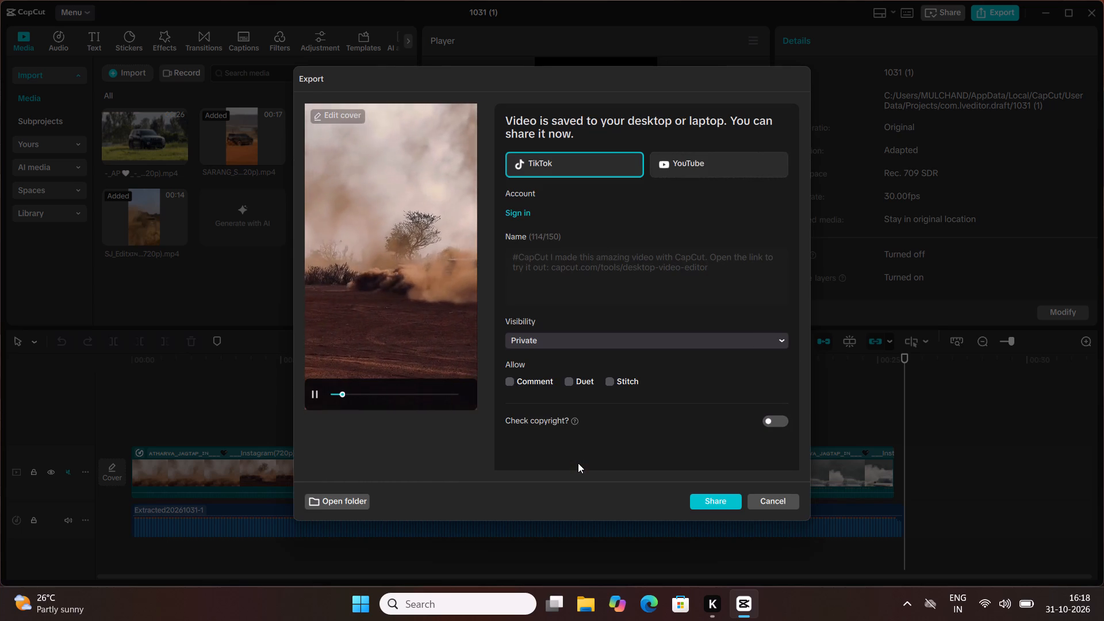
Open the folder containing the export and copy both exported 1031 (1)(1) files.
left_click(339, 500)
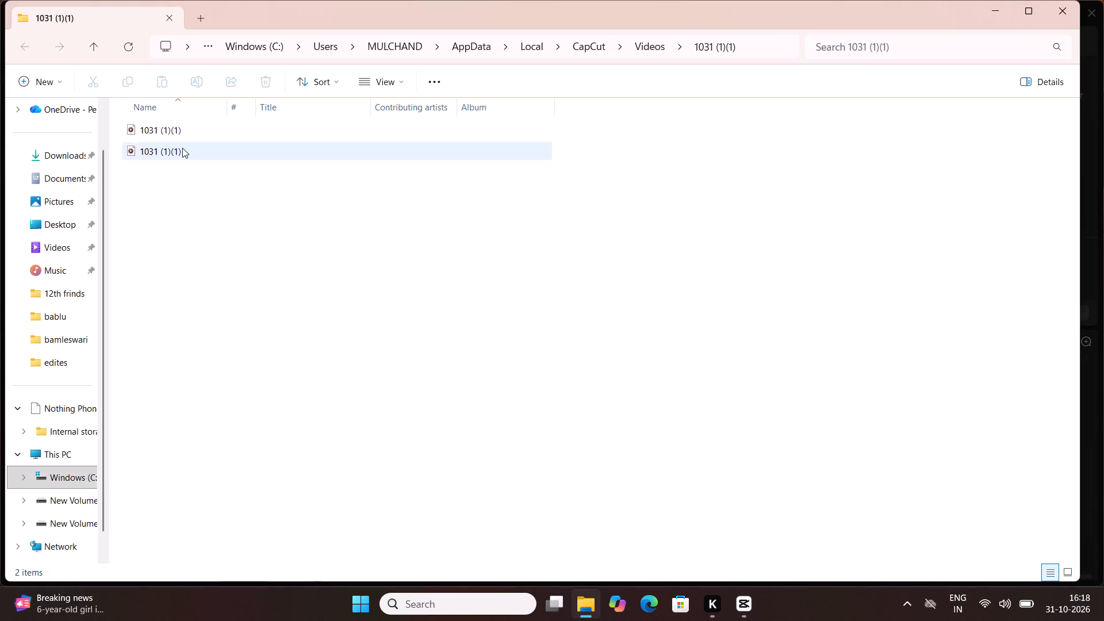
left_click(179, 135)
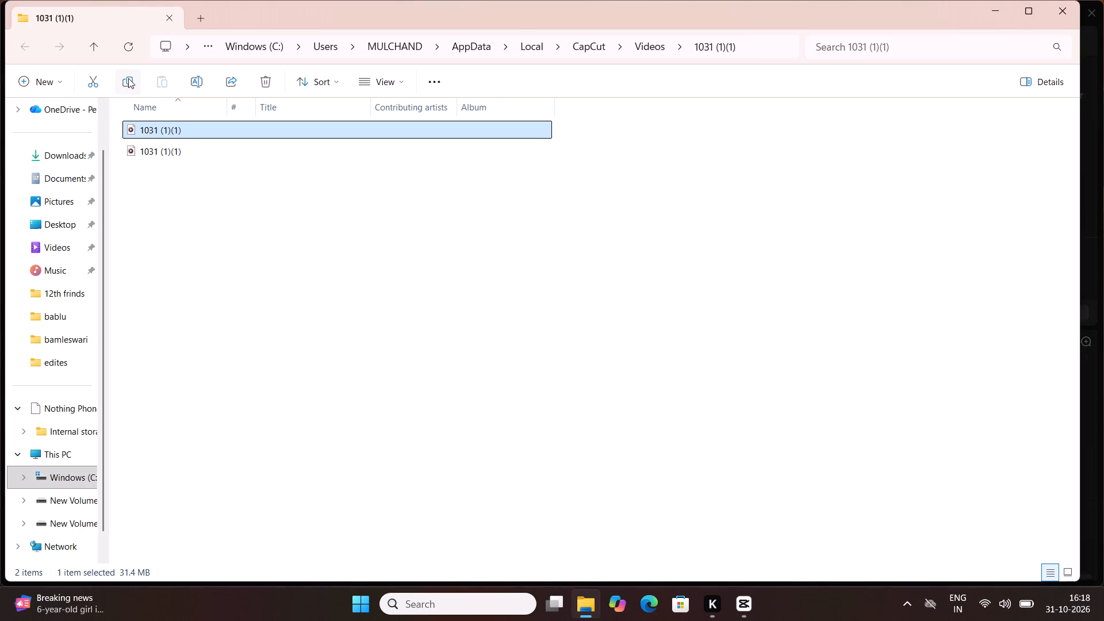
left_click(128, 78)
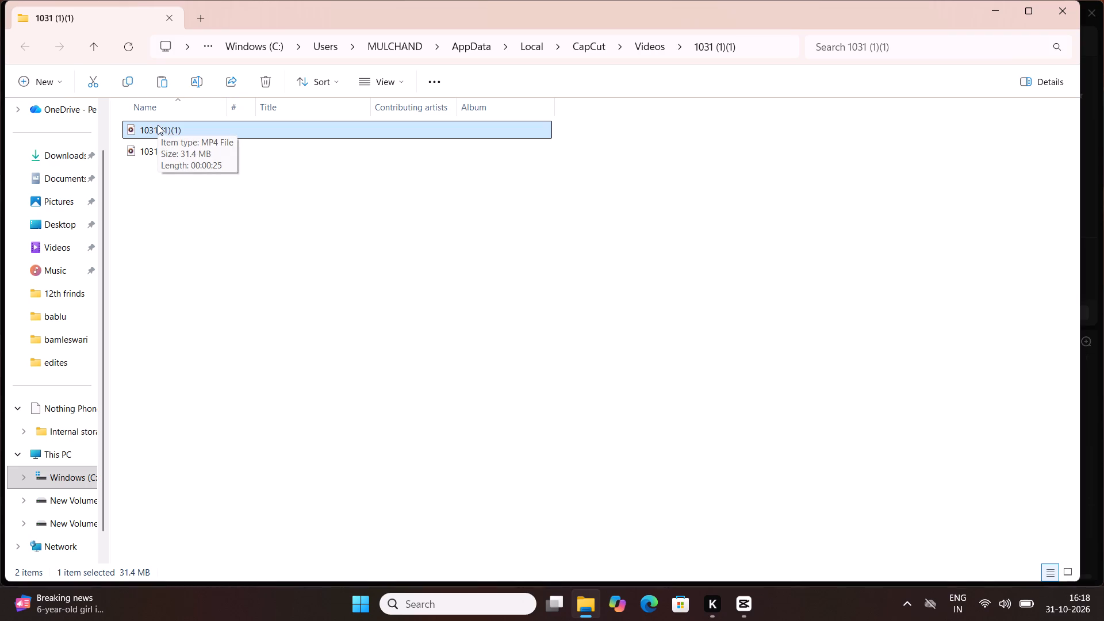
key("ctrl+a")
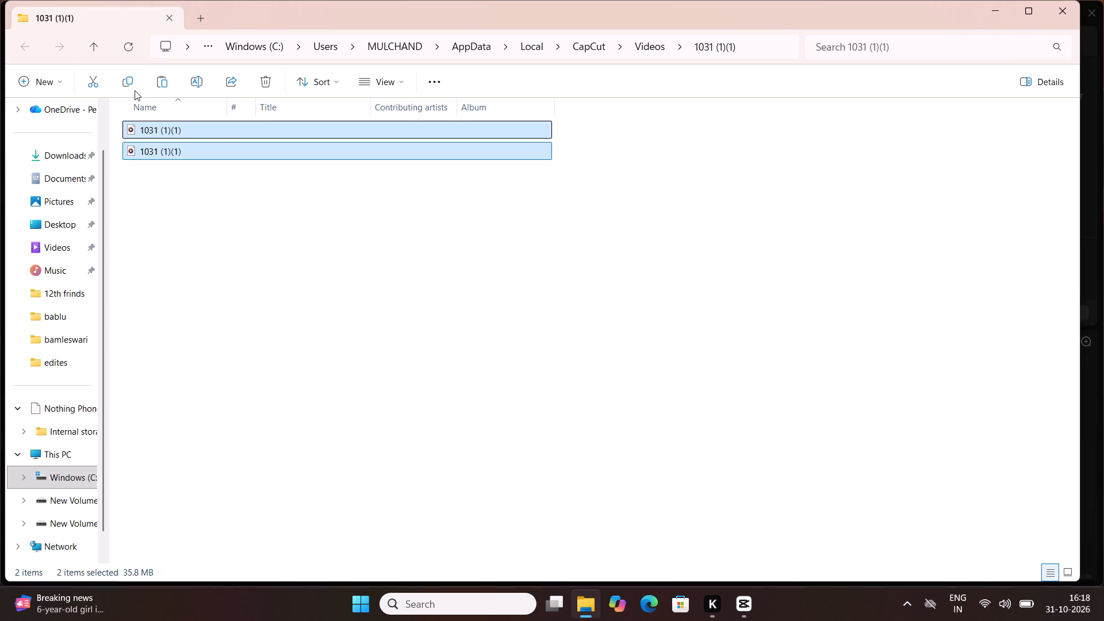
left_click(121, 84)
Create a new folder named "cap cut" on the Desktop.
left_click_drag(70, 202, 70, 228)
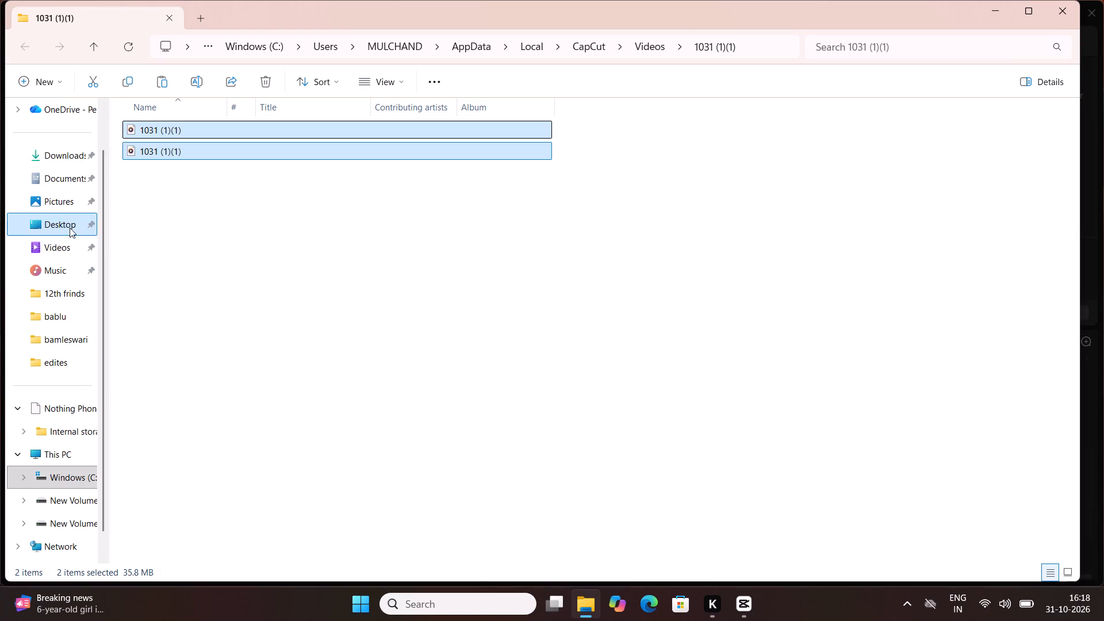
left_click(70, 228)
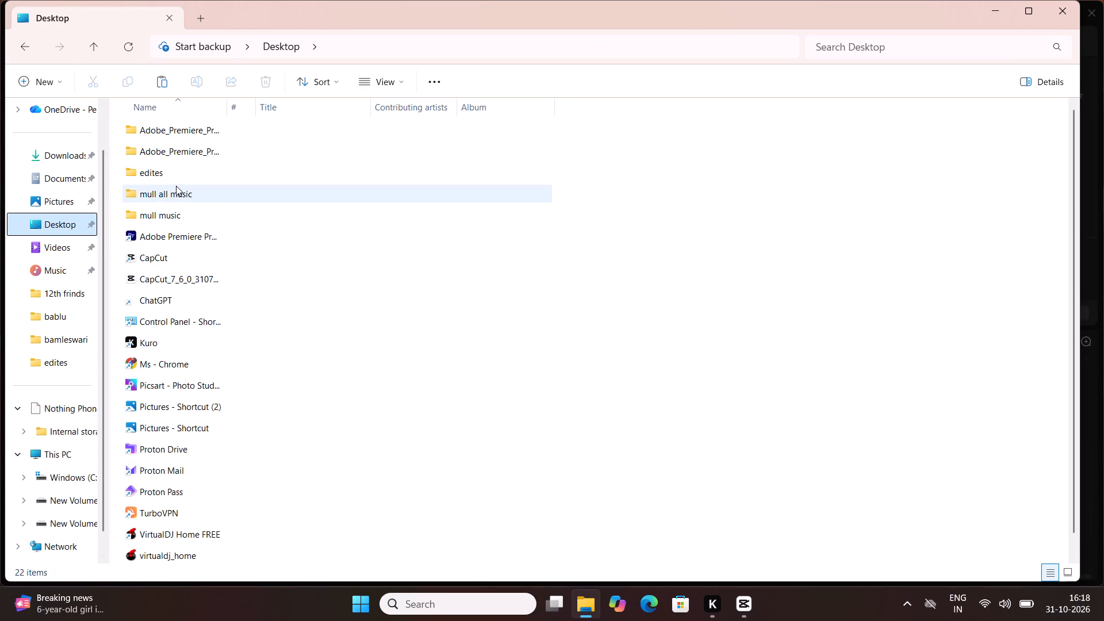
left_click(188, 181)
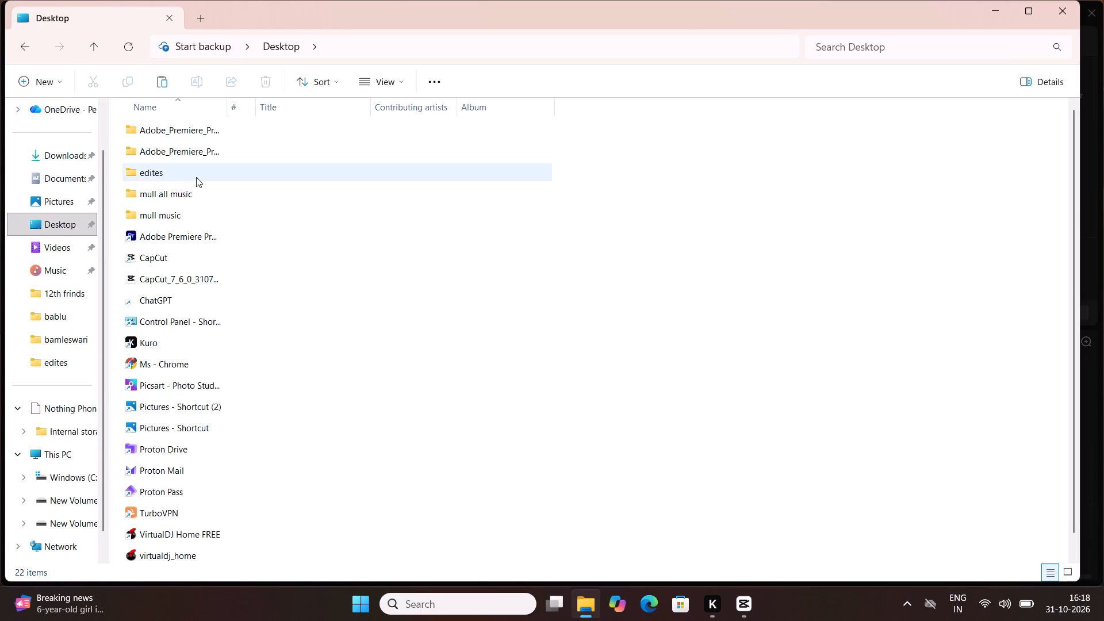
left_click(24, 79)
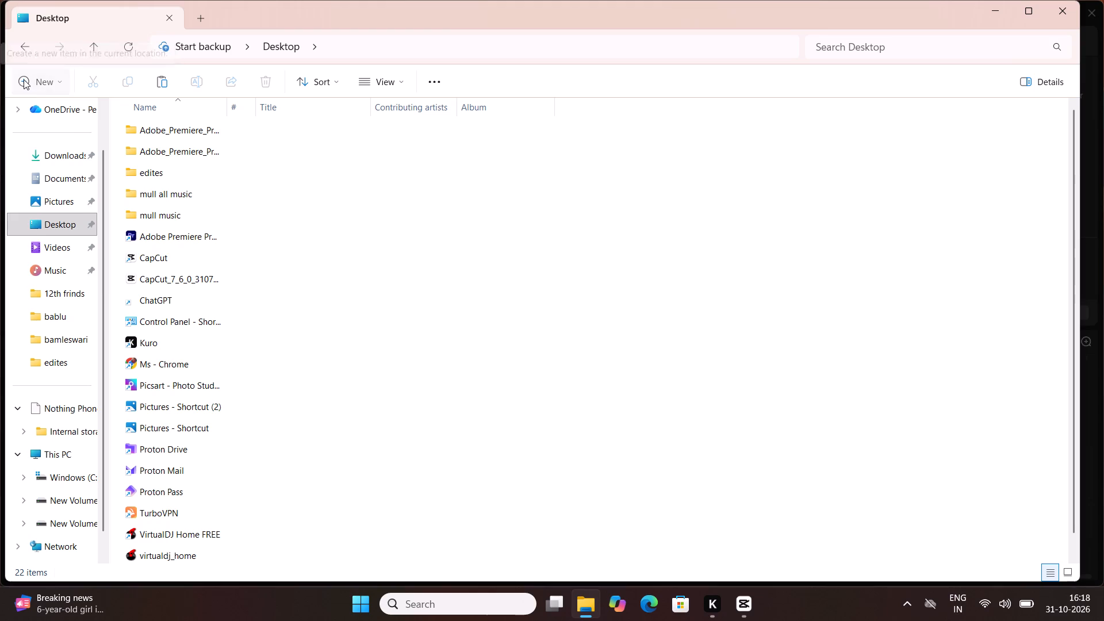
left_click(67, 115)
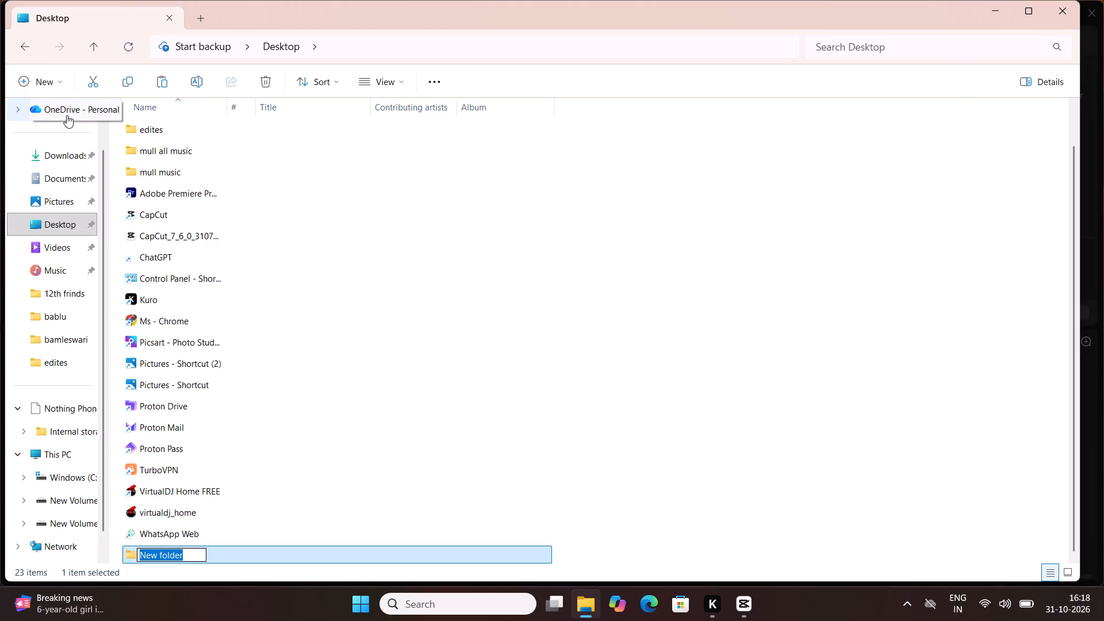
key("BackSpace")
key("BackSpace")
key("BackSpace")
key("BackSpace")
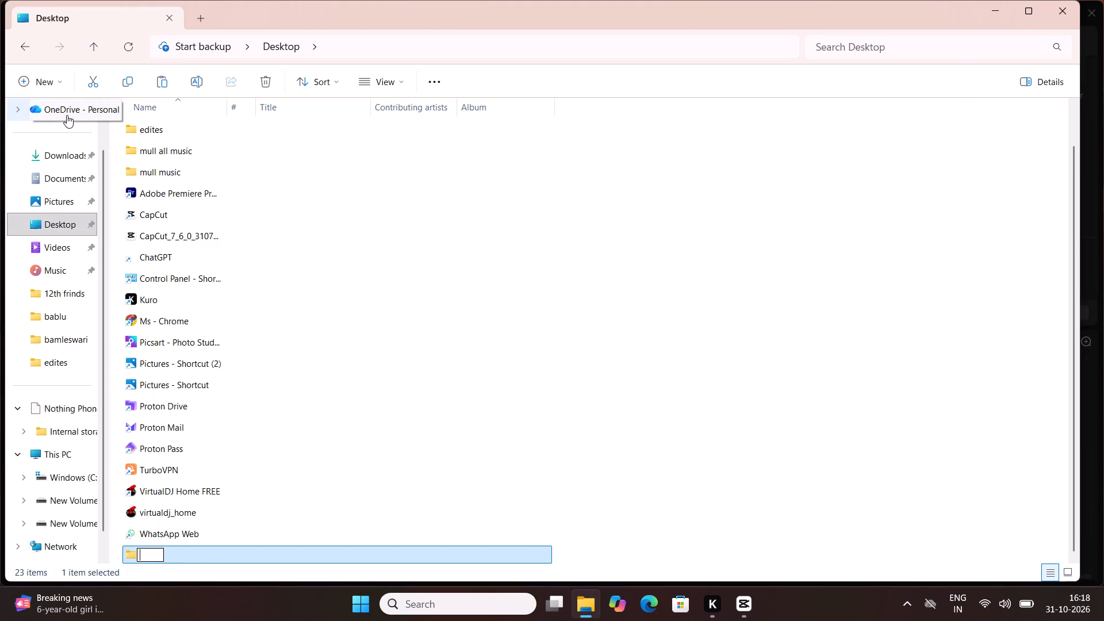
type("va")
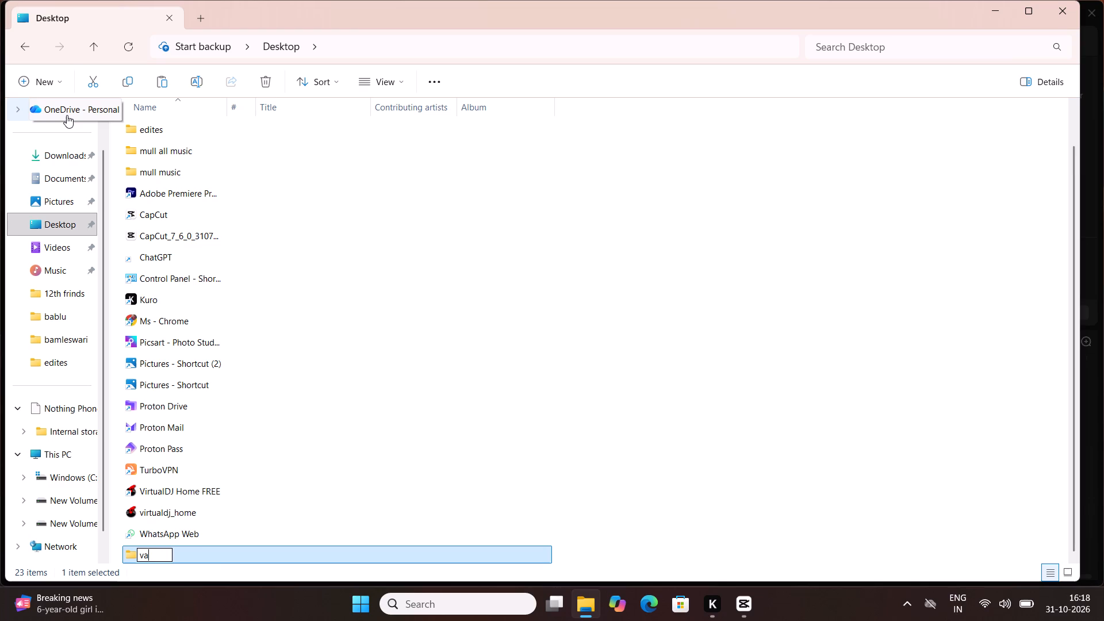
key("BackSpace")
key("BackSpace")
key("BackSpace")
key("BackSpace")
type("cao")
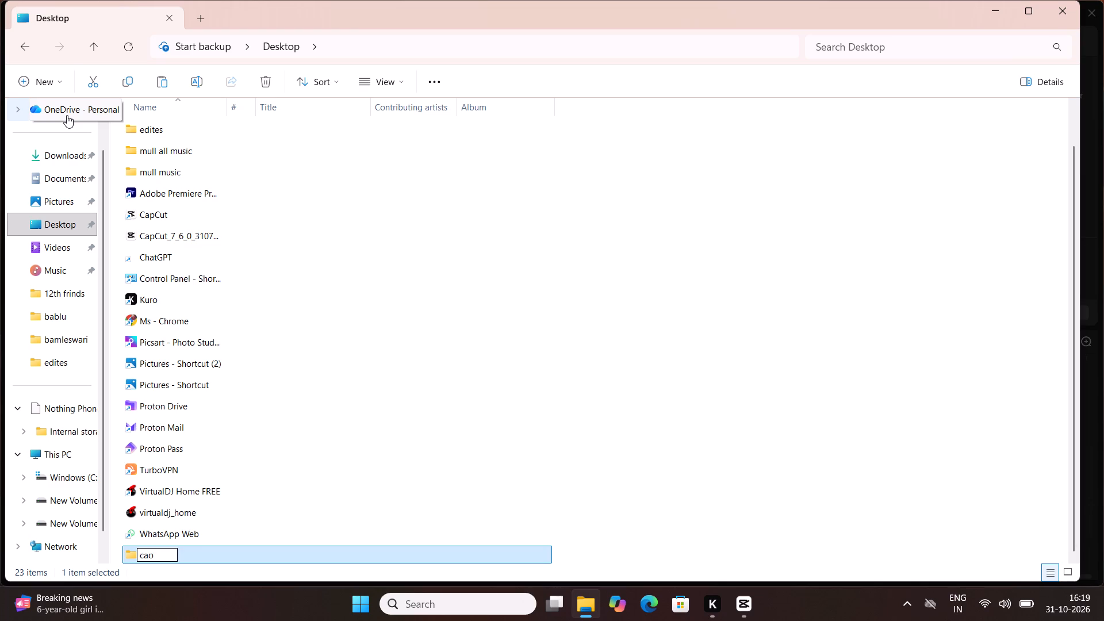
key("BackSpace")
type("p c")
type("ut")
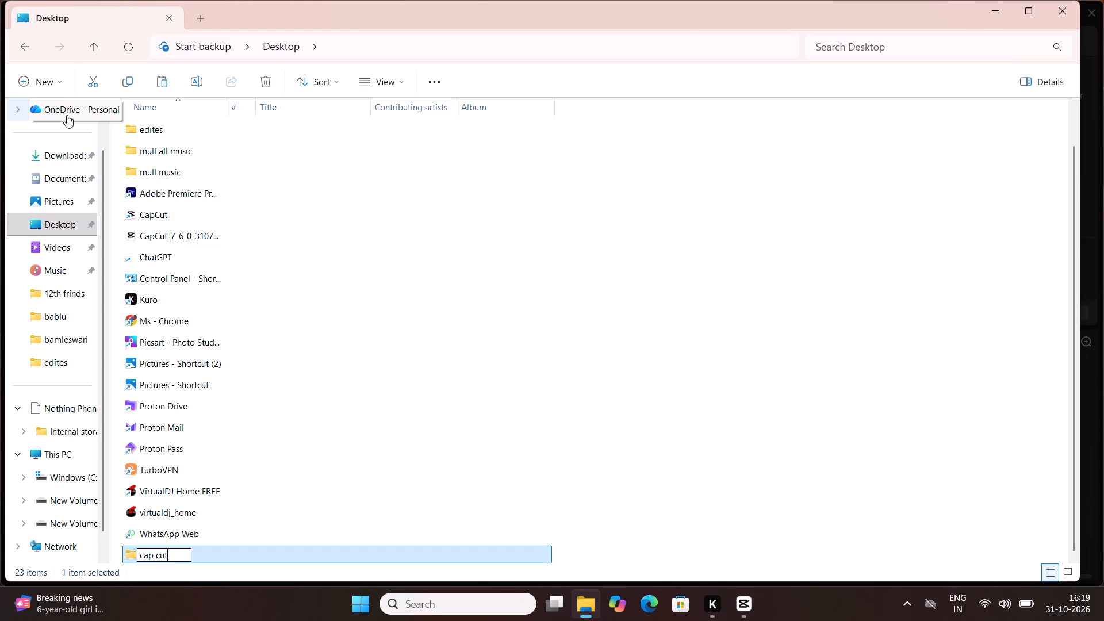
key("Return")
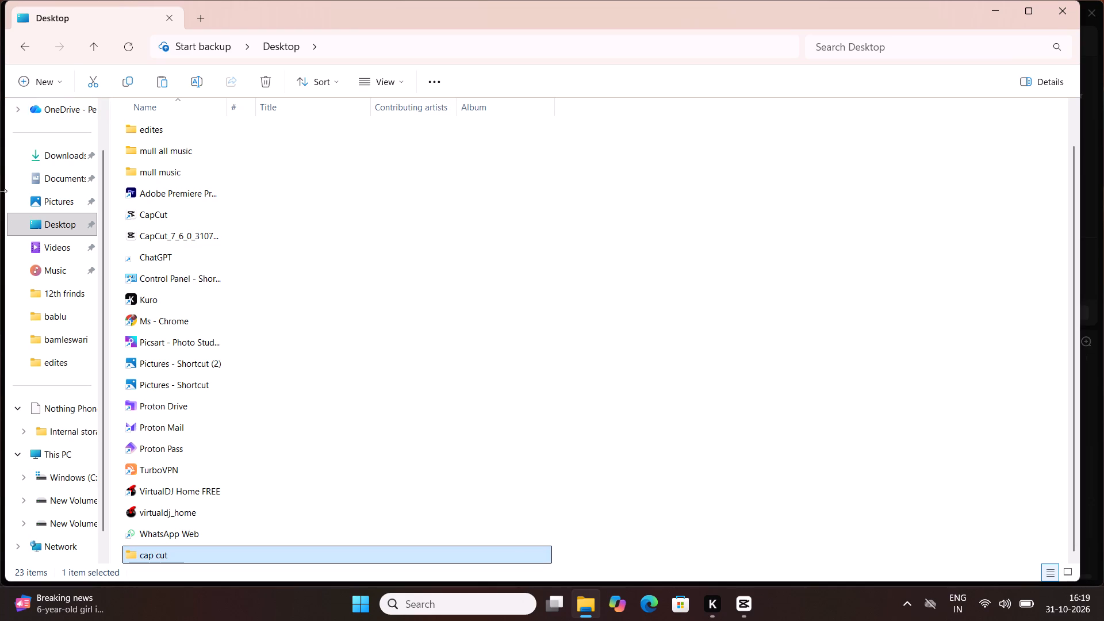
Paste the copied video and audio files into the "cap cut" folder.
double_click(183, 554)
left_click(158, 79)
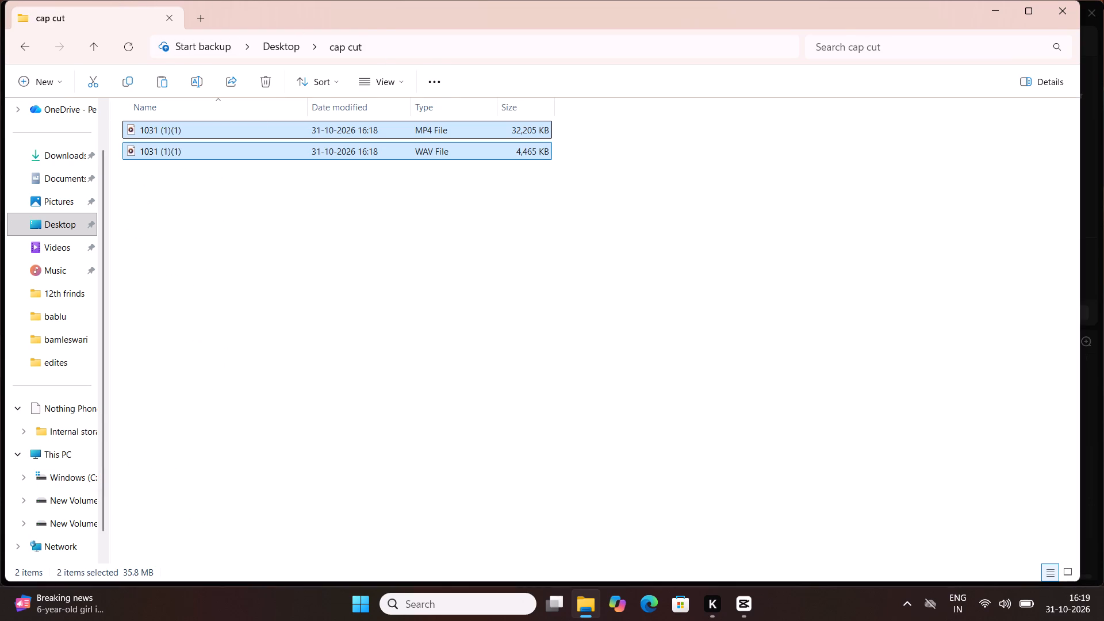
Close the "cap cut" folder window and dismiss the Export dialog in CapCut without sharing the video.
left_click(1064, 18)
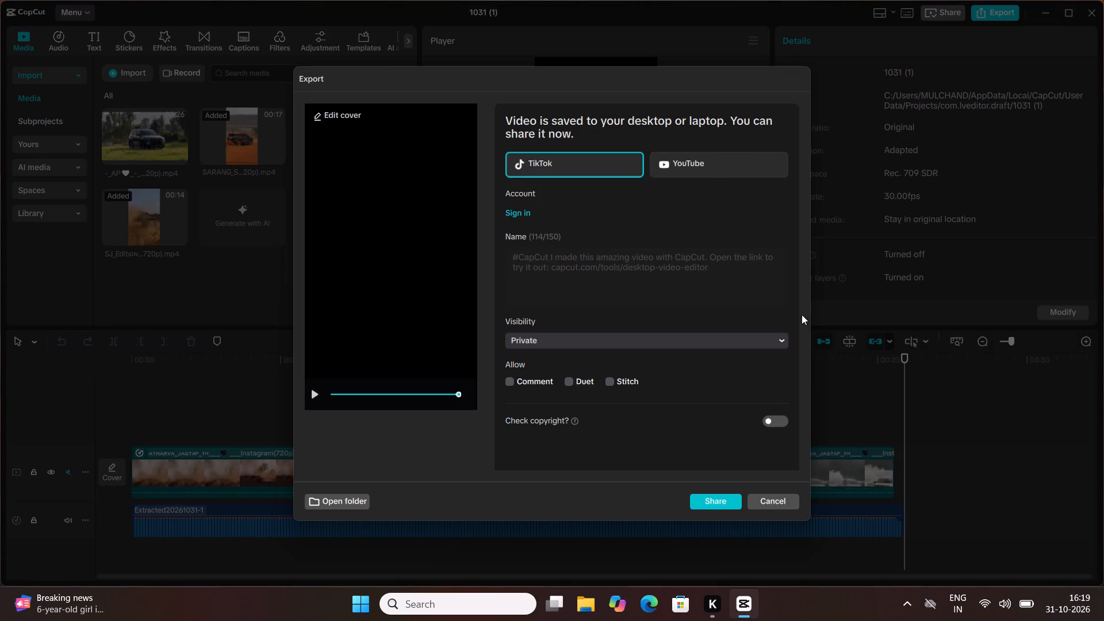
left_click(777, 500)
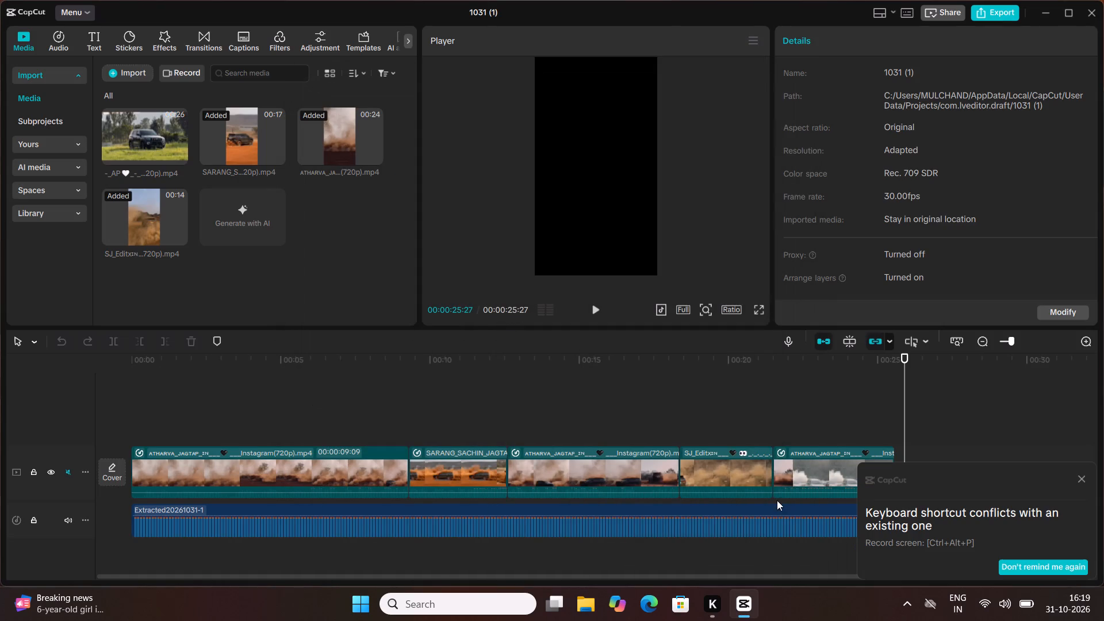
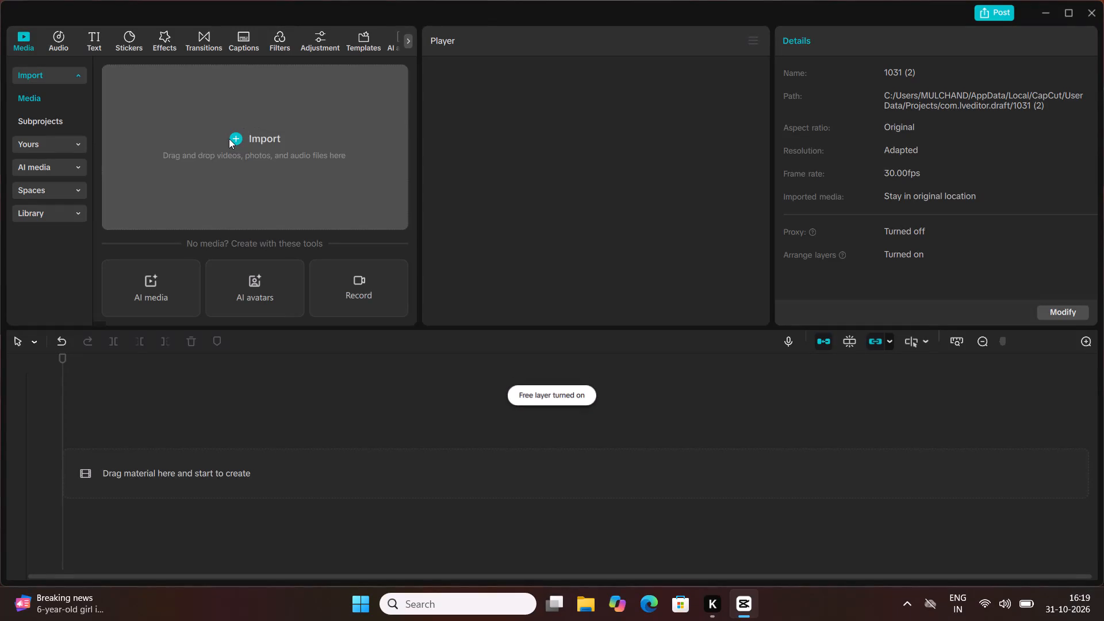
Import the 720p Instagram video of the car in a showroom from the Desktop's "edites" folder into project 1031 (2).
left_click(229, 139)
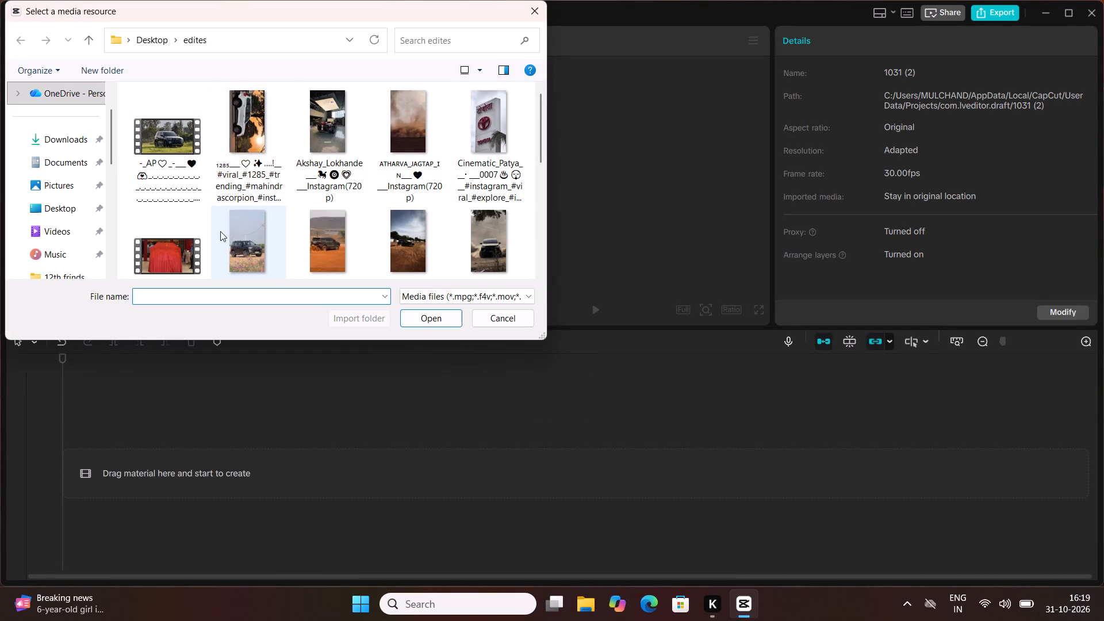
left_click(332, 120)
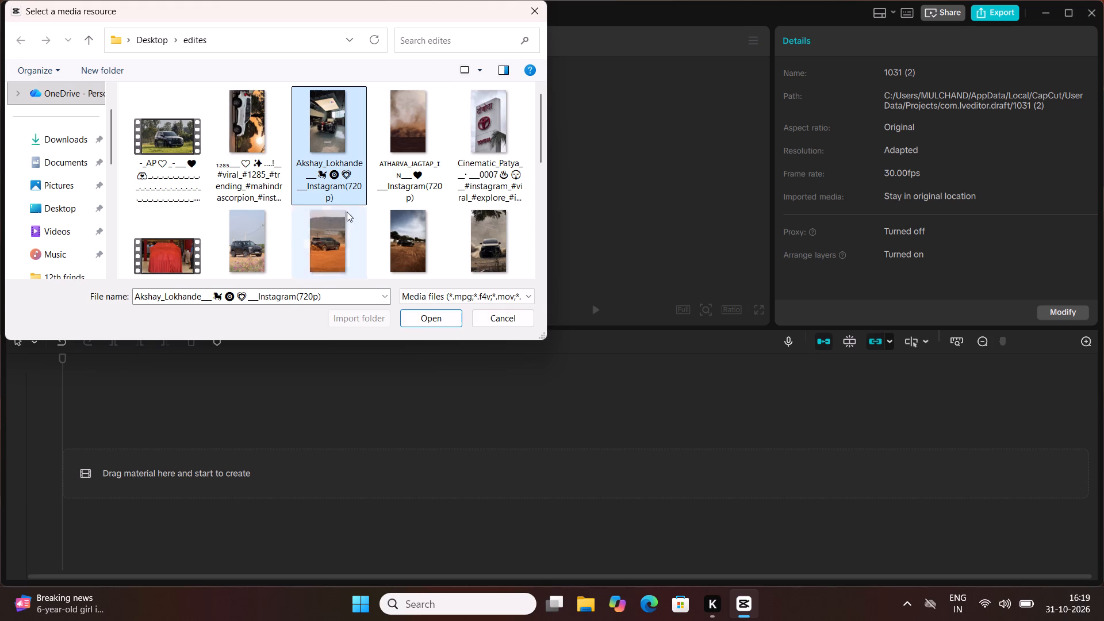
left_click(417, 314)
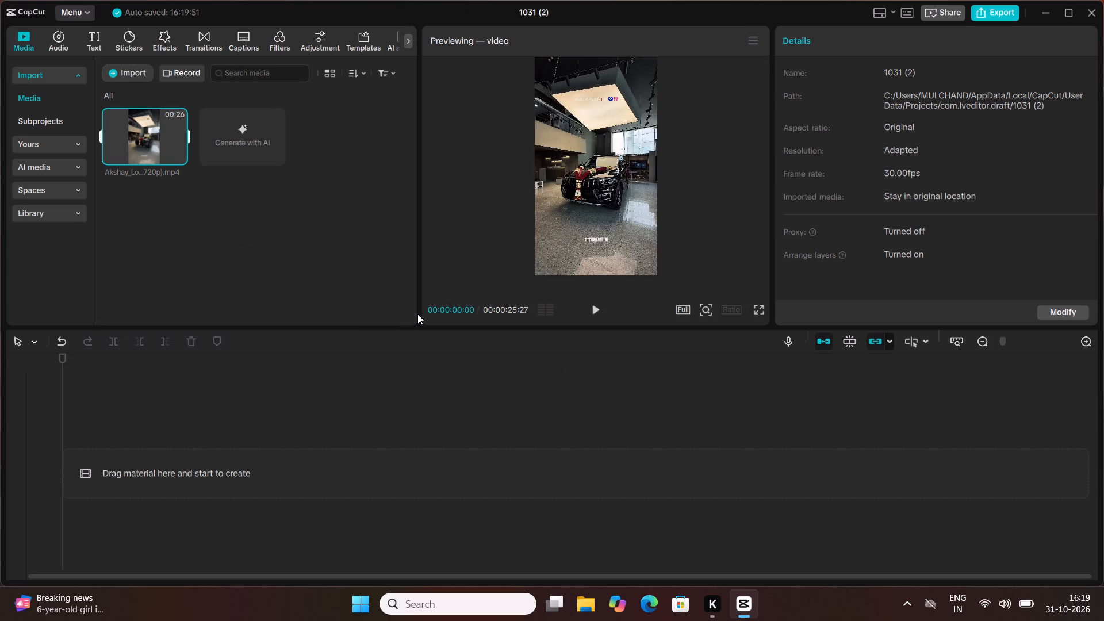
Play the imported showroom video in the preview to review its footage.
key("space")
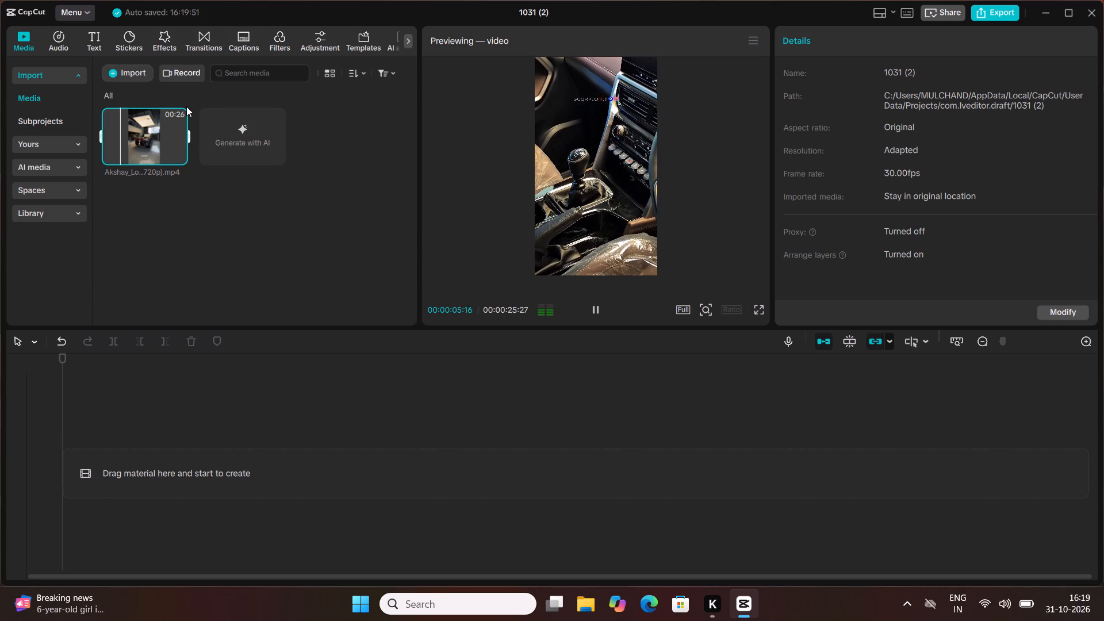
Open the media file selection for another import from the "edites" folder.
left_click(133, 70)
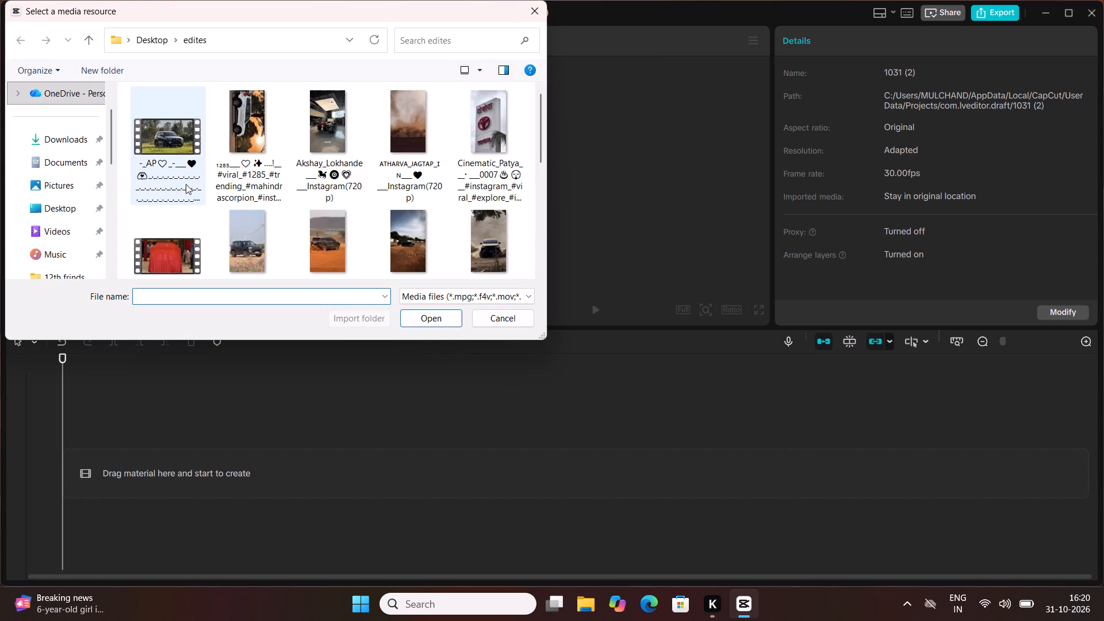
Import the clip of the black SUV by the flowers and the SJ Scorpio-N dust clip from the Desktop's edites folder.
left_click(223, 243)
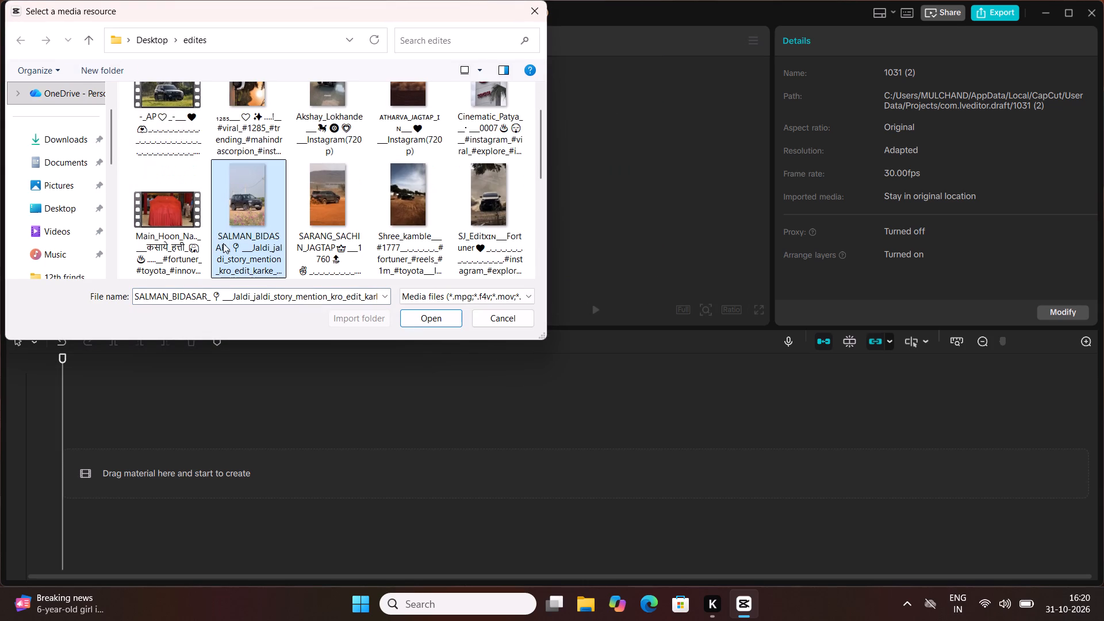
left_click(427, 319)
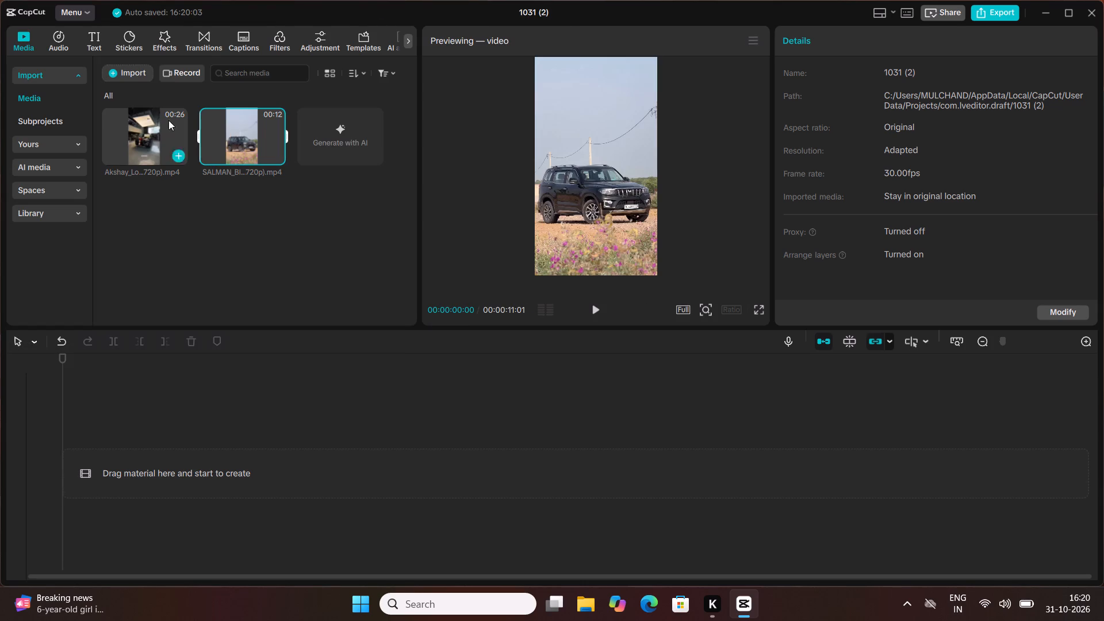
left_click(144, 76)
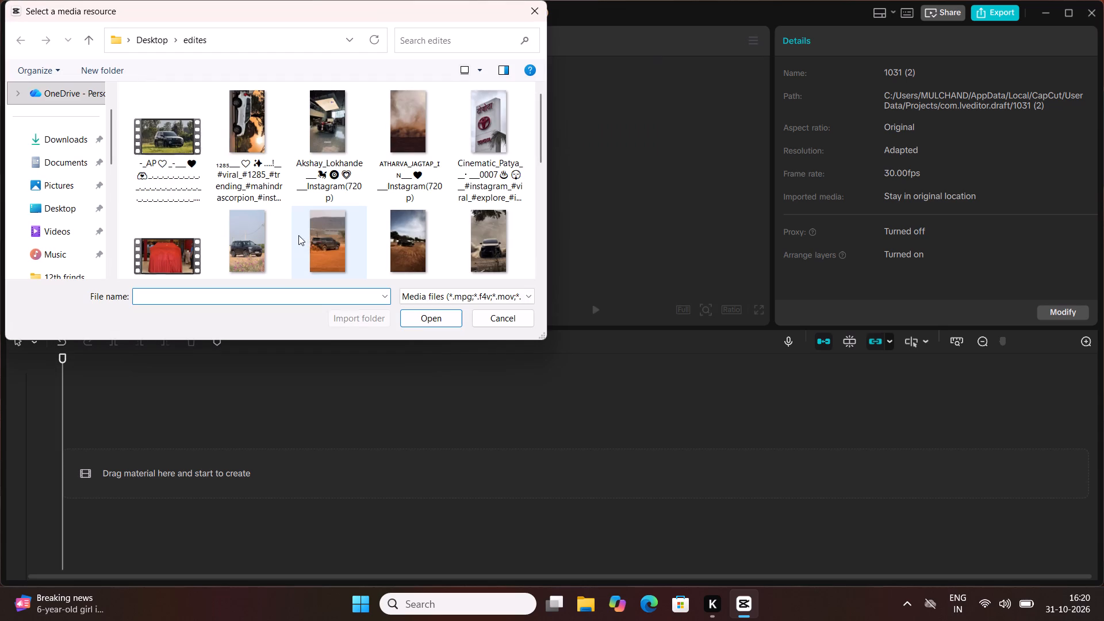
scroll(300, 234, "down", 1)
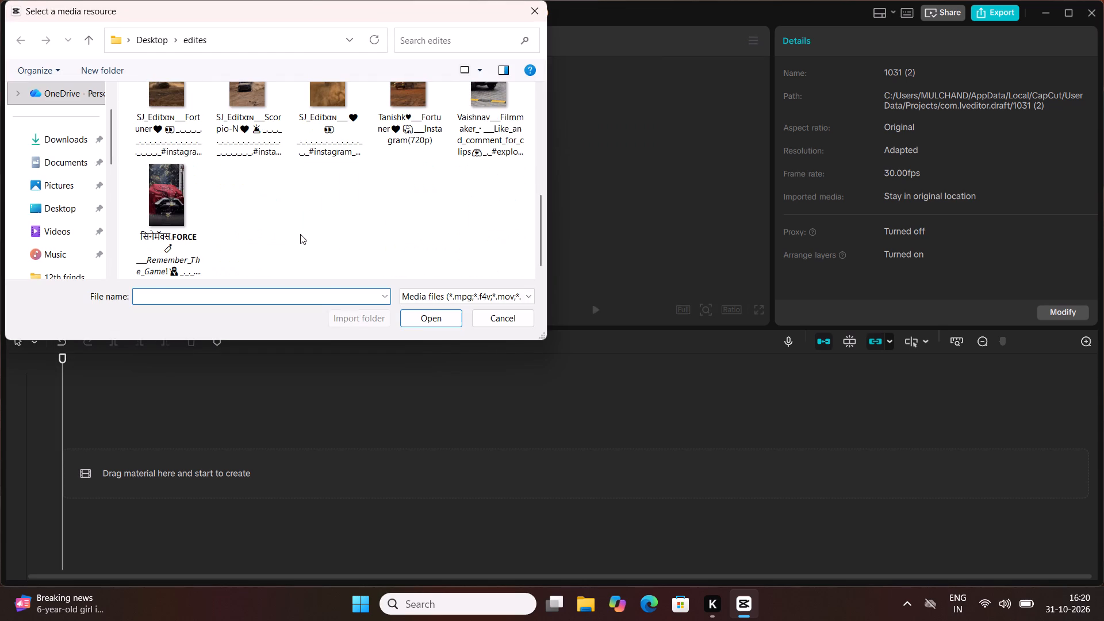
scroll(300, 234, "up", 1)
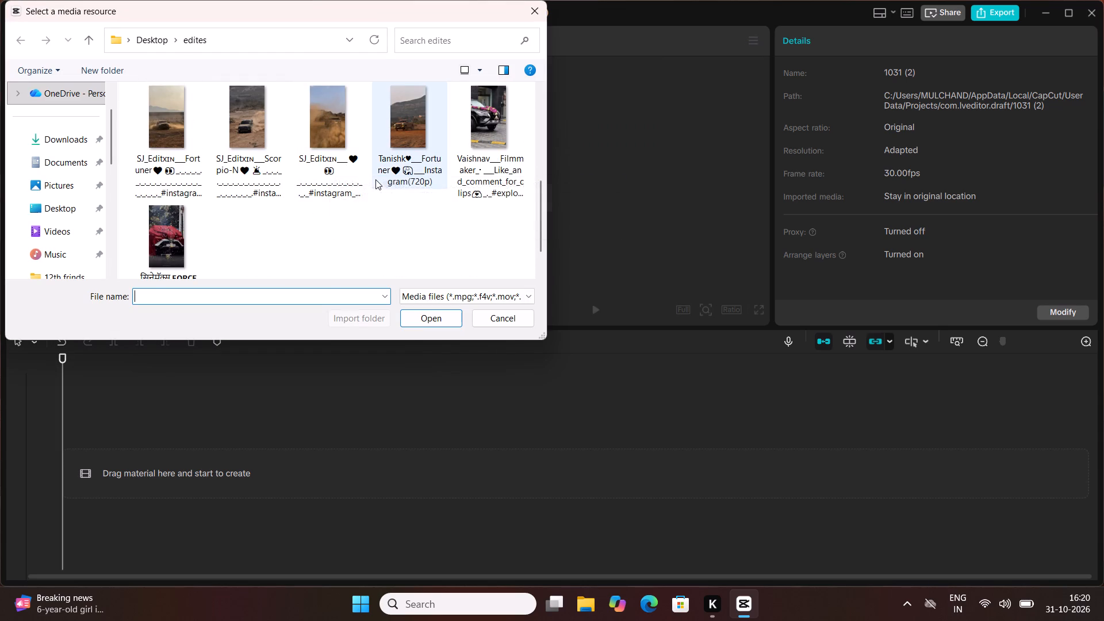
left_click(246, 109)
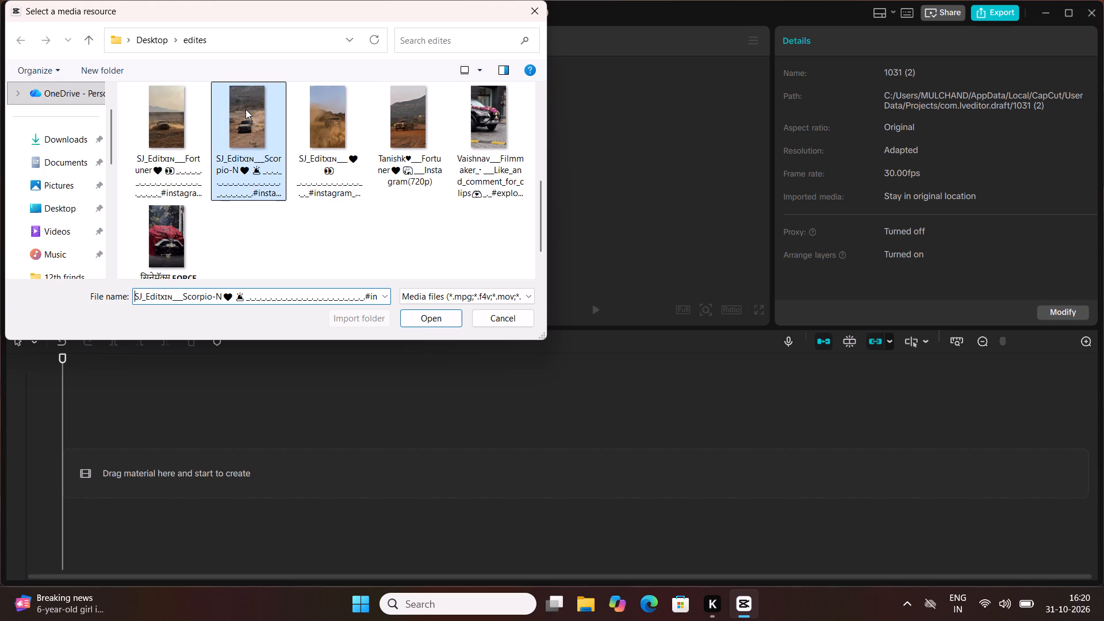
left_click(434, 312)
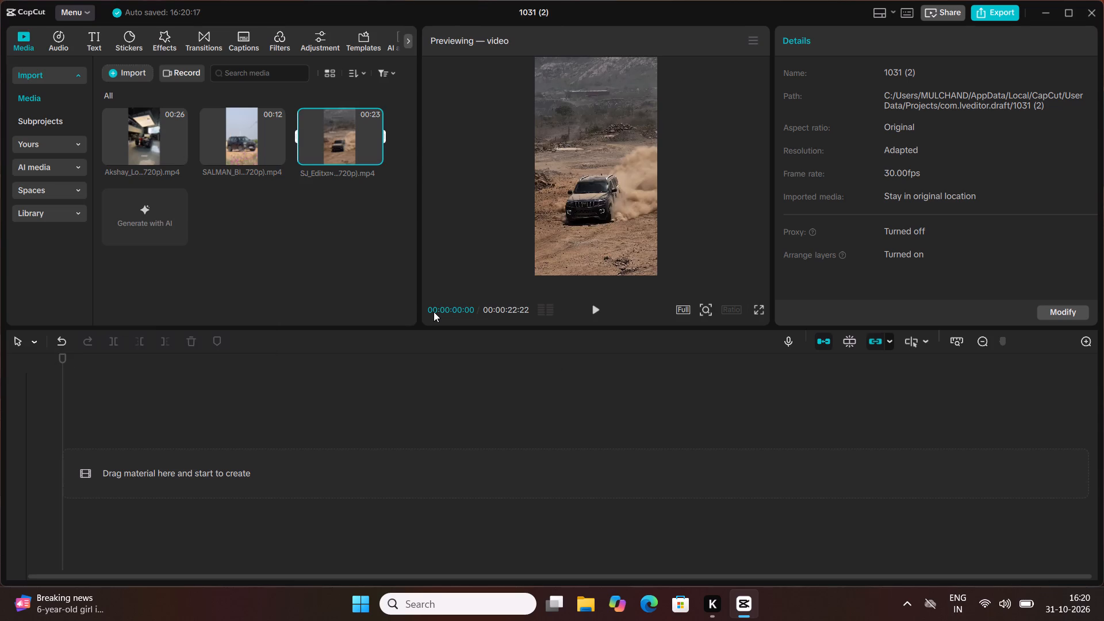
Add both newly imported clips to the main track, with the black SUV clip first and the Scorpio-N clip after it.
key("space")
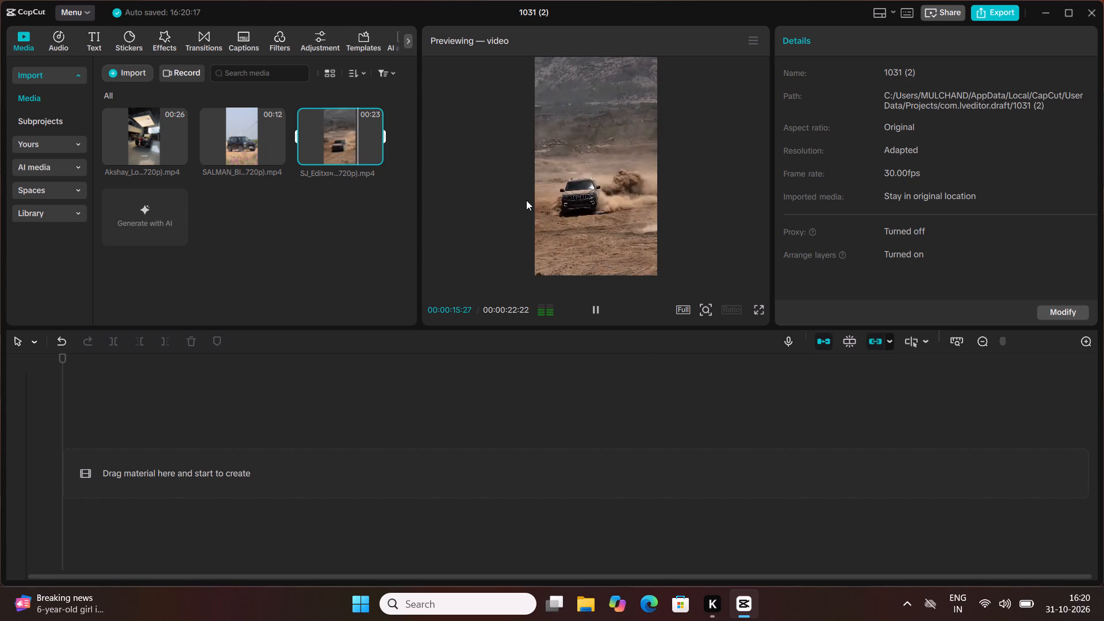
left_click(246, 135)
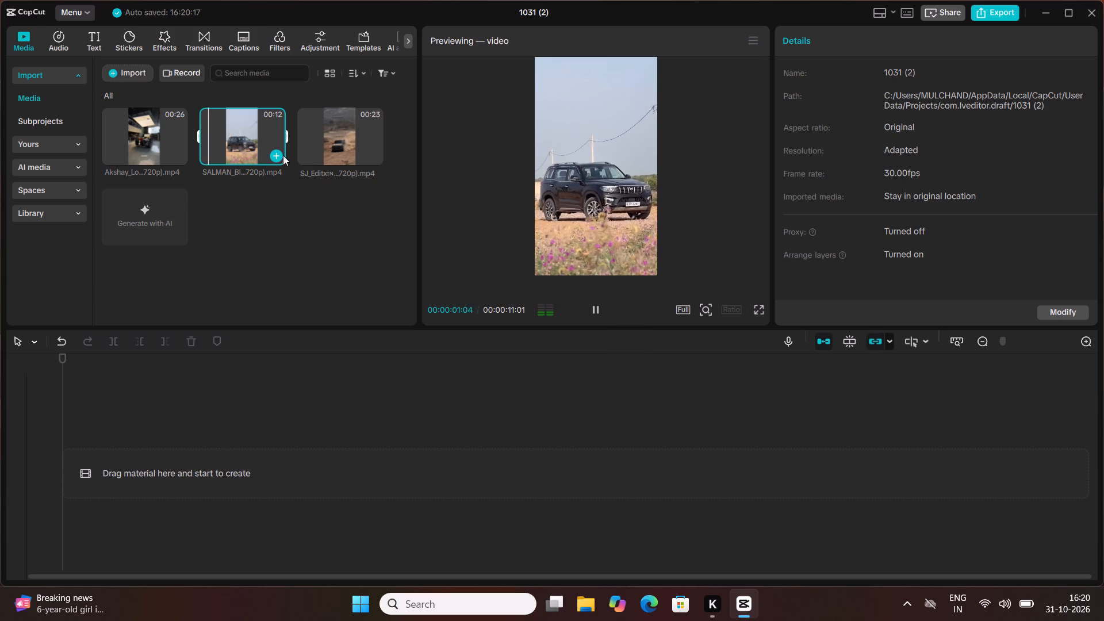
left_click(277, 156)
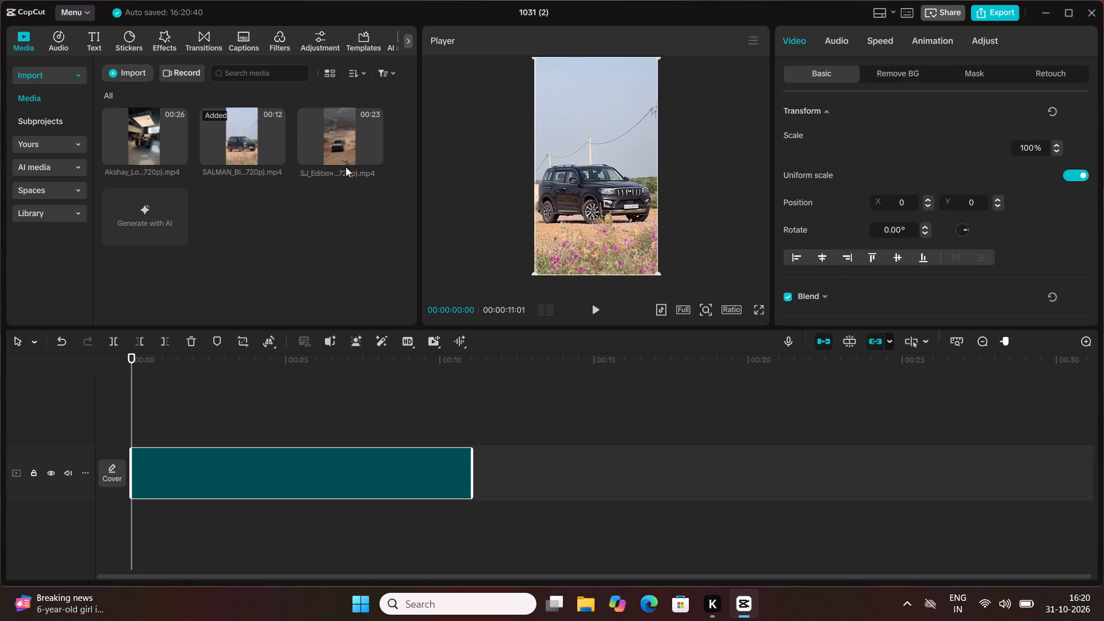
left_click(373, 155)
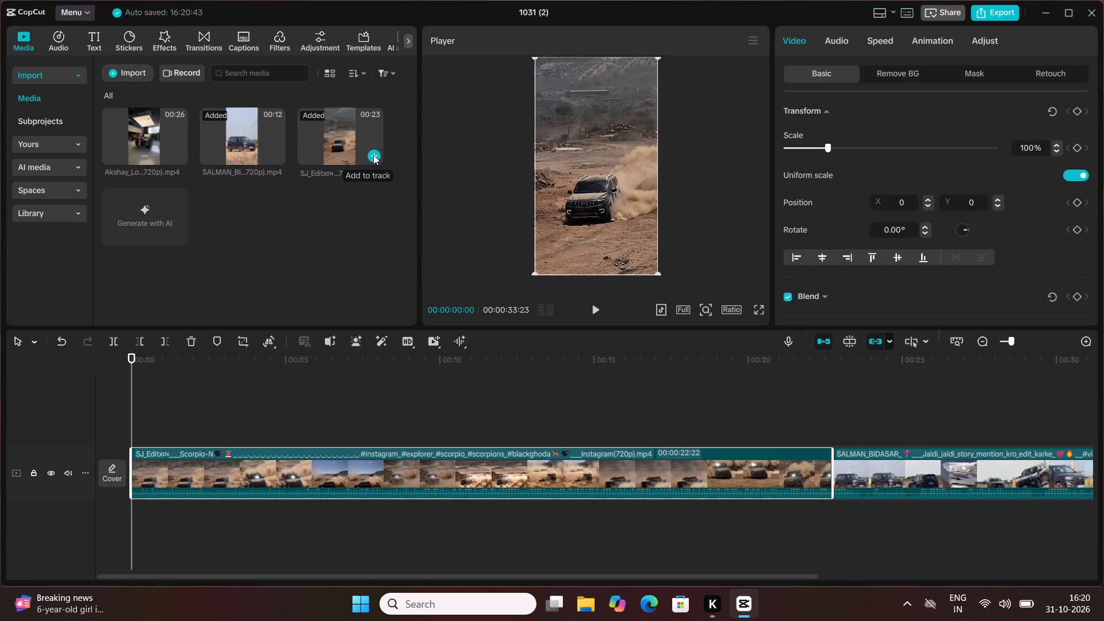
left_click_drag(297, 459, 512, 455)
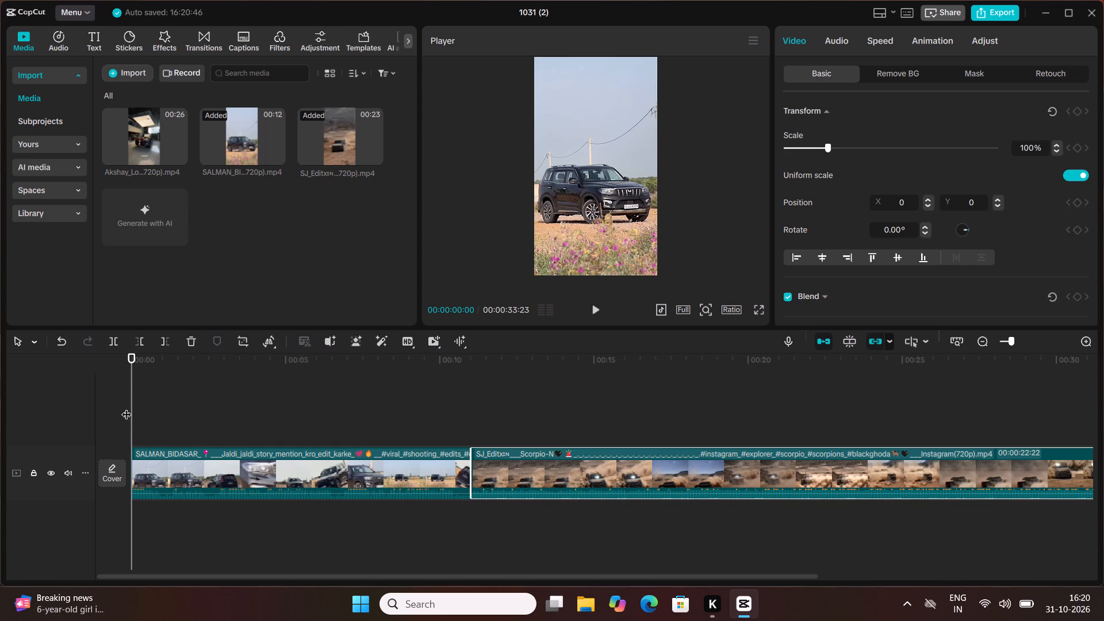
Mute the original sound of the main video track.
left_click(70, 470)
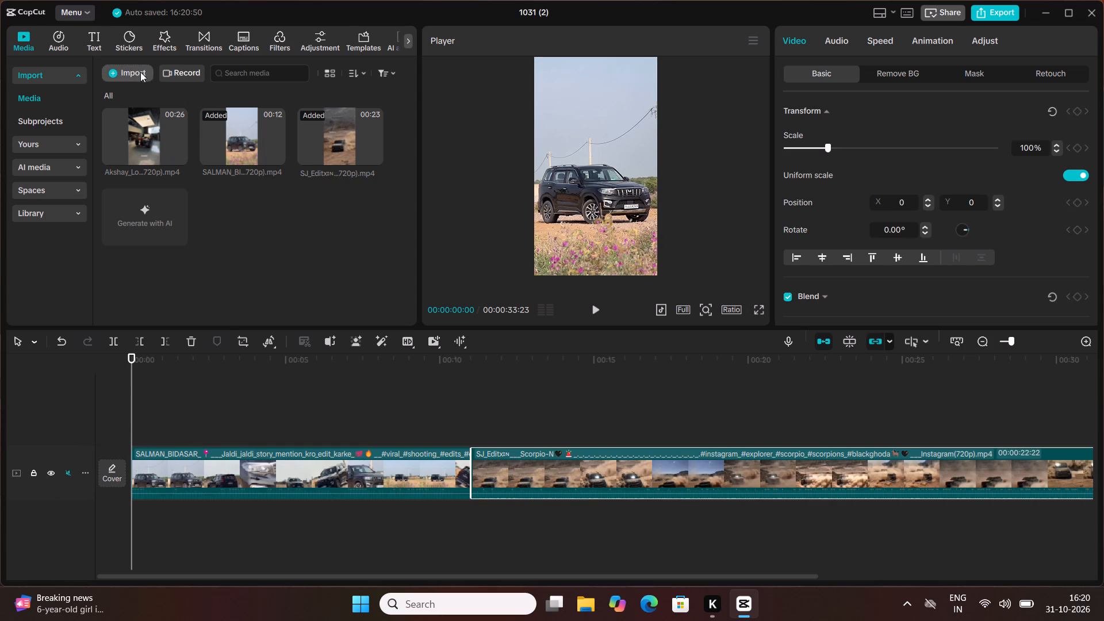
Extract the audio from the SJ Scorpio-N video in the edites folder and add it to the timeline from 00:00.
left_click(60, 37)
left_click(51, 78)
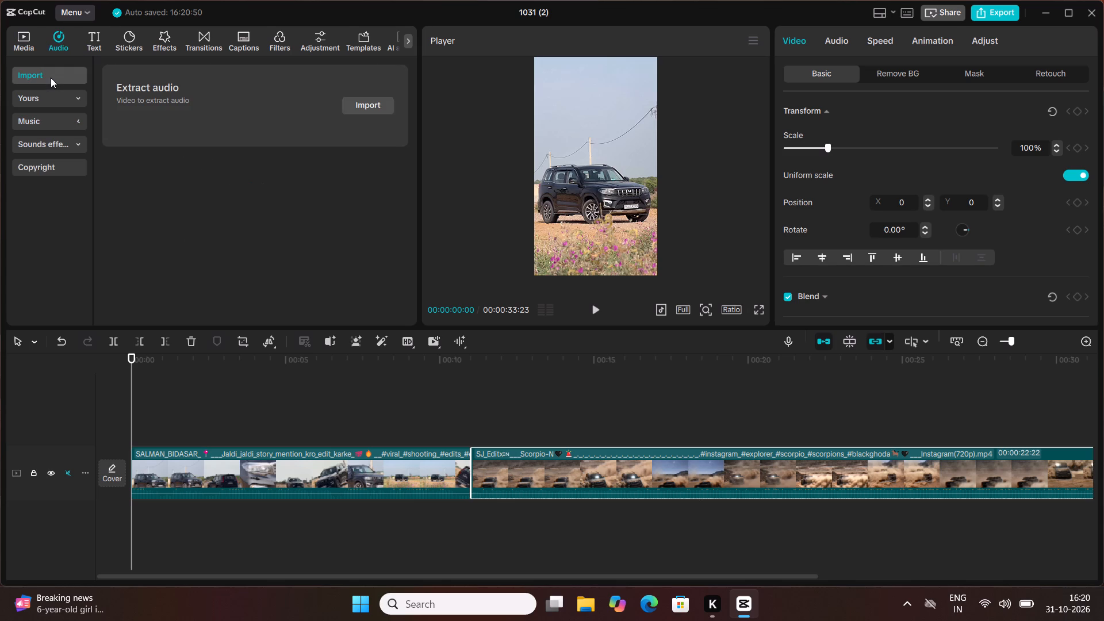
left_click(362, 99)
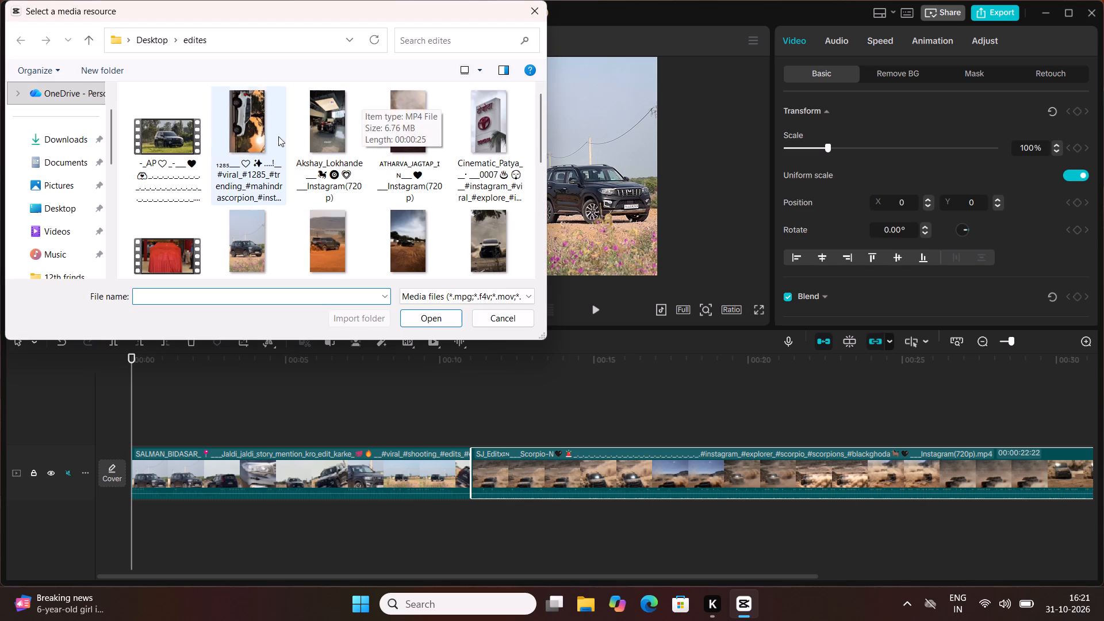
scroll(227, 147, "down", 2)
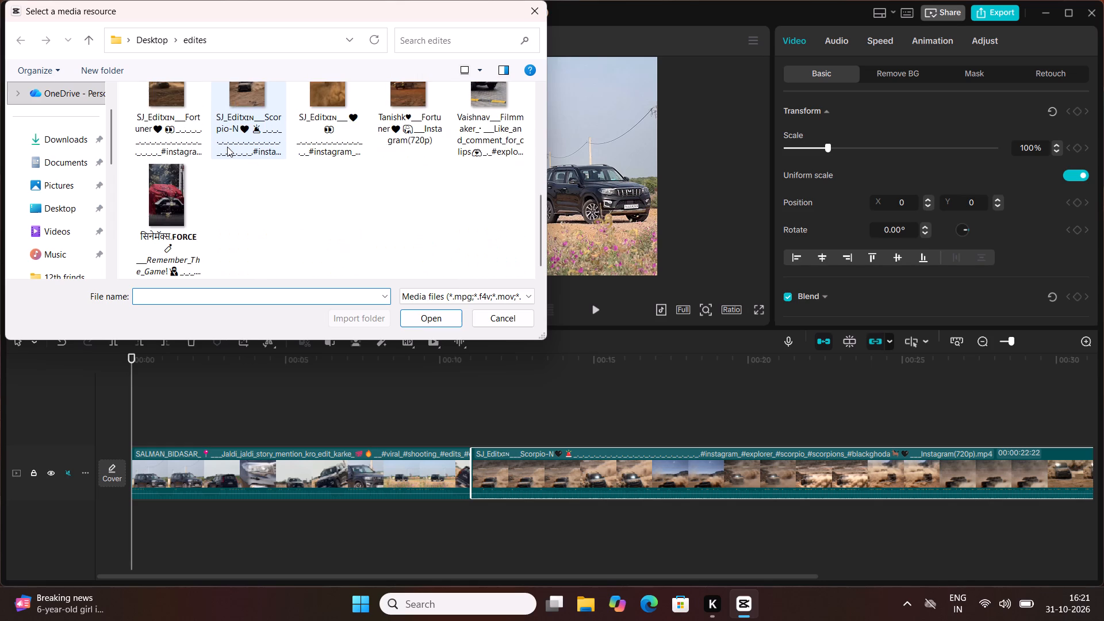
scroll(227, 147, "down", 1)
scroll(227, 147, "up", 1)
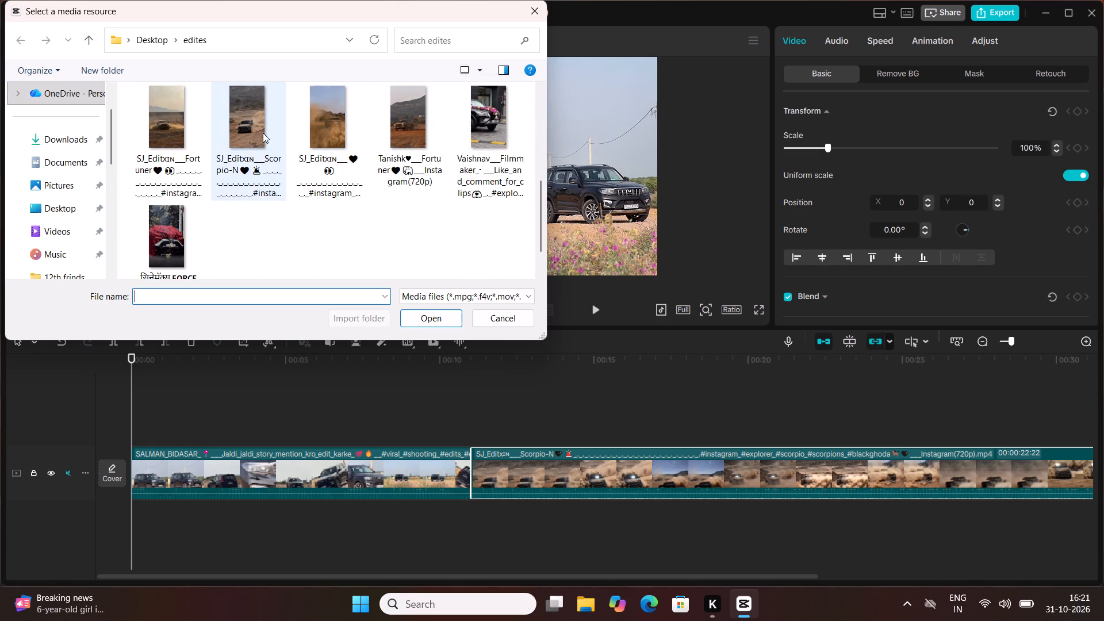
left_click(255, 117)
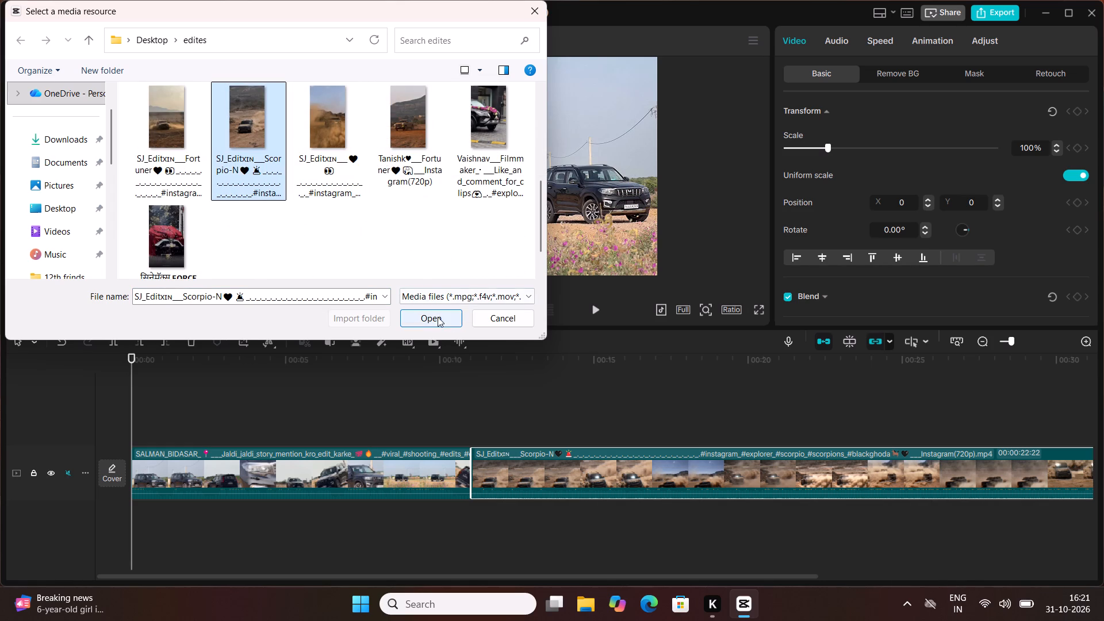
left_click(438, 316)
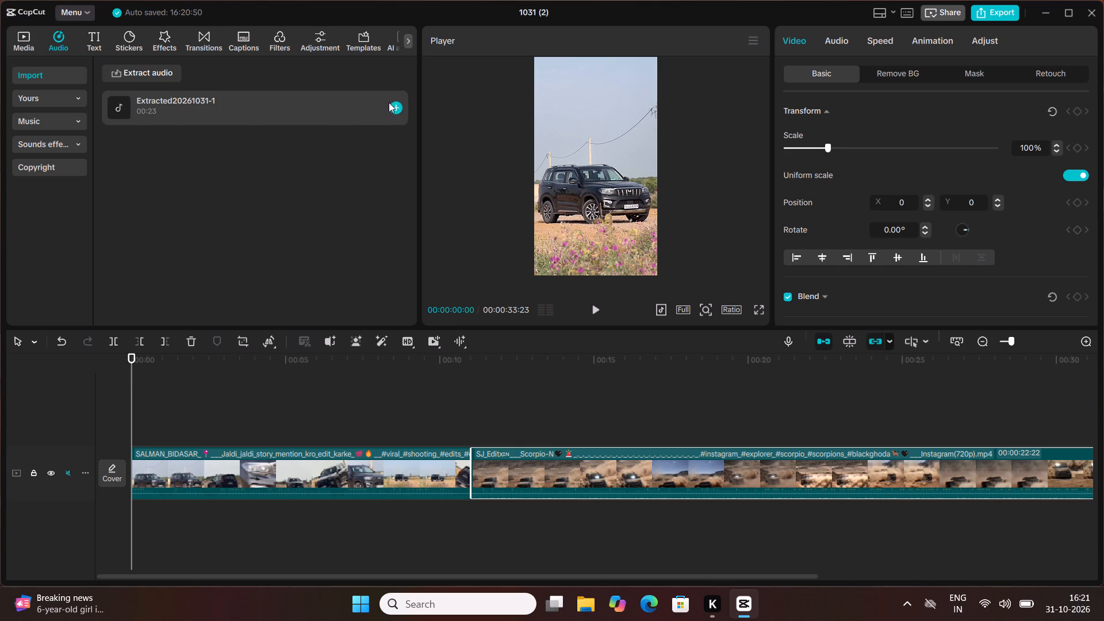
left_click(395, 110)
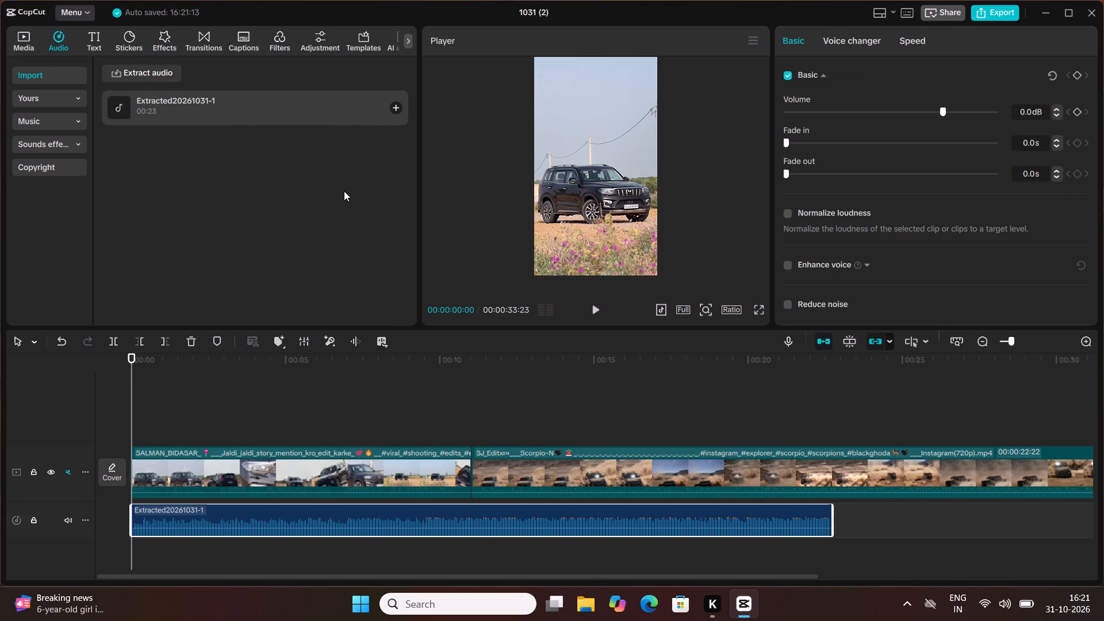
Play back the sequence, then mute the extracted audio track and unmute the main video track.
key("space")
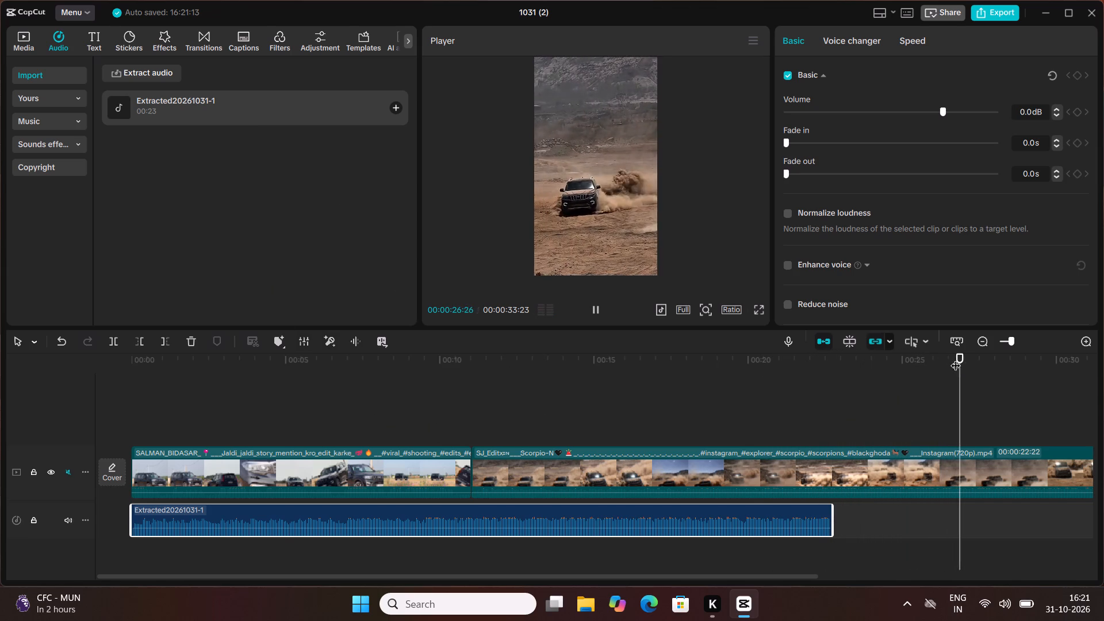
left_click_drag(956, 358, 490, 419)
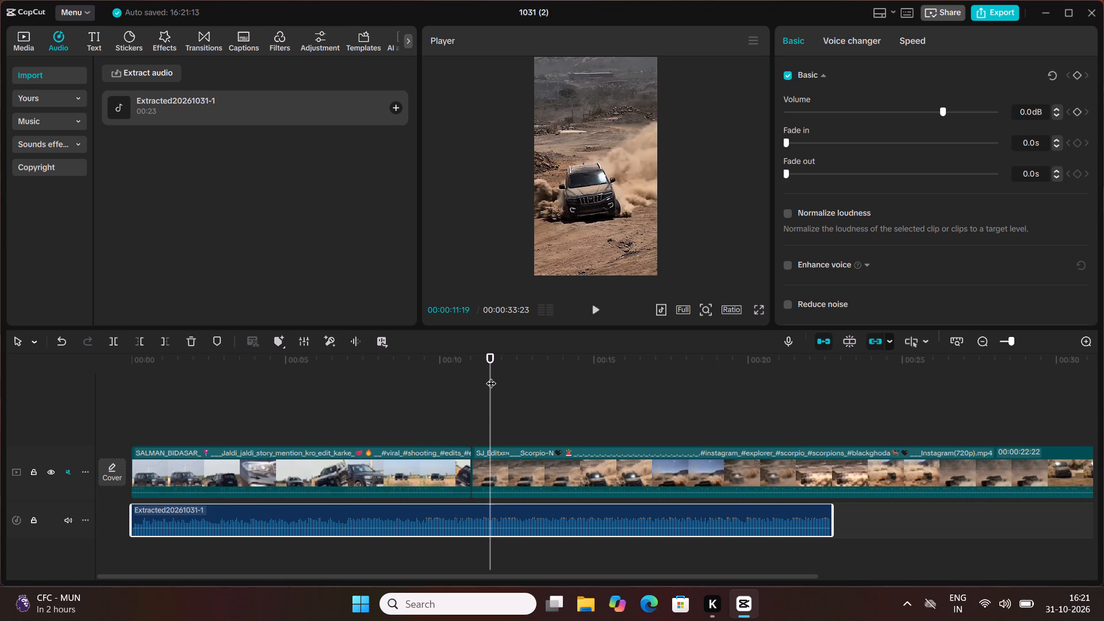
left_click(64, 519)
left_click(68, 476)
Trim about 9 seconds off the start of the Scorpio-N clip on the main track.
key("space")
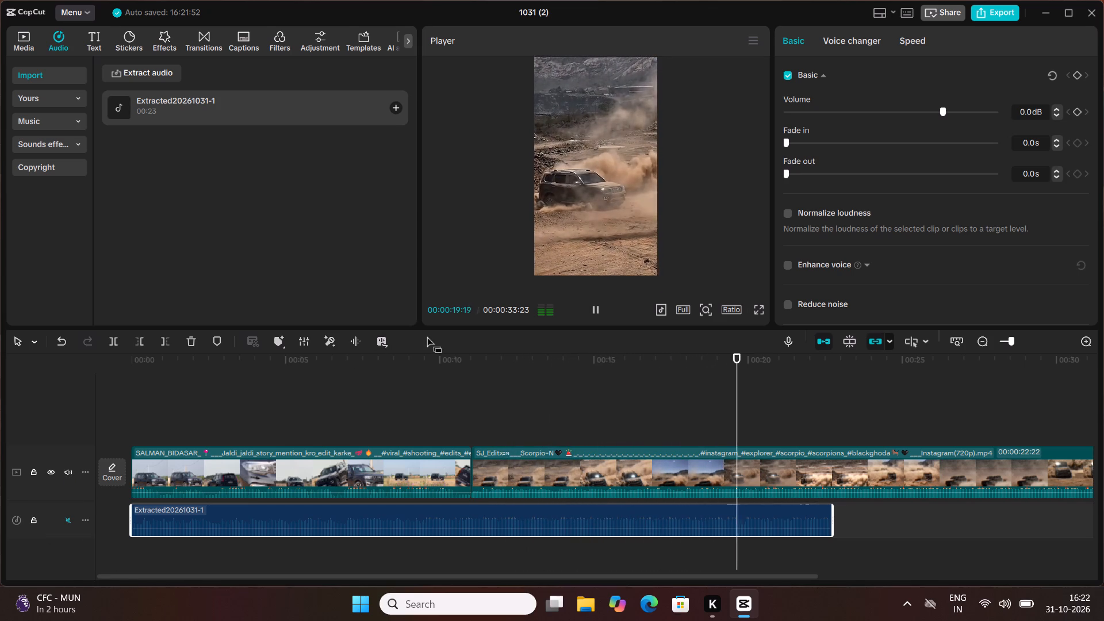
key("space")
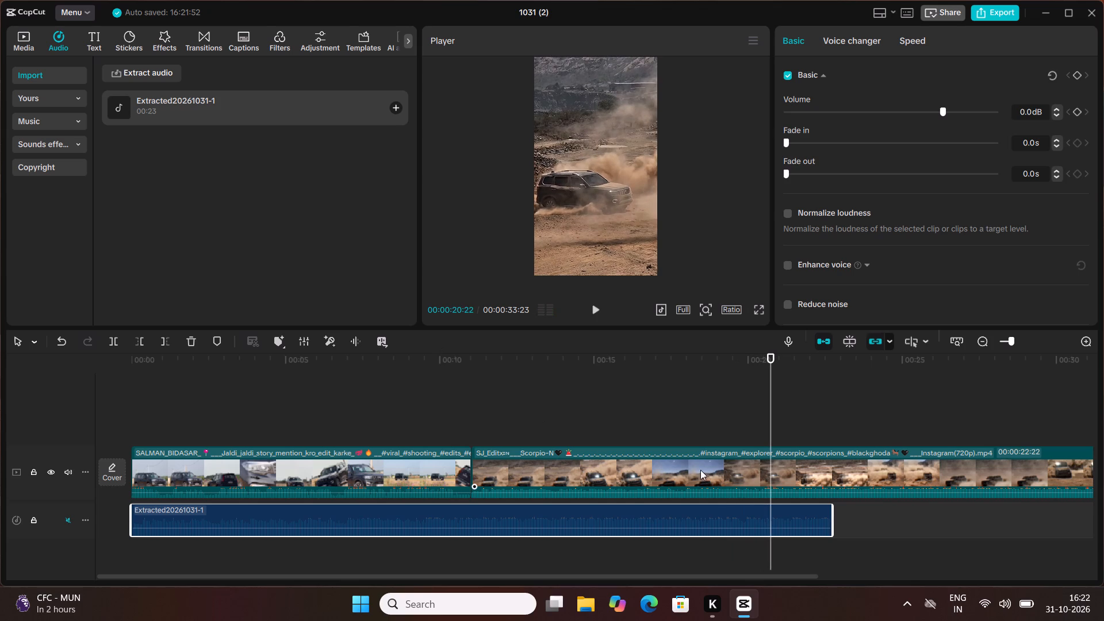
left_click(593, 472)
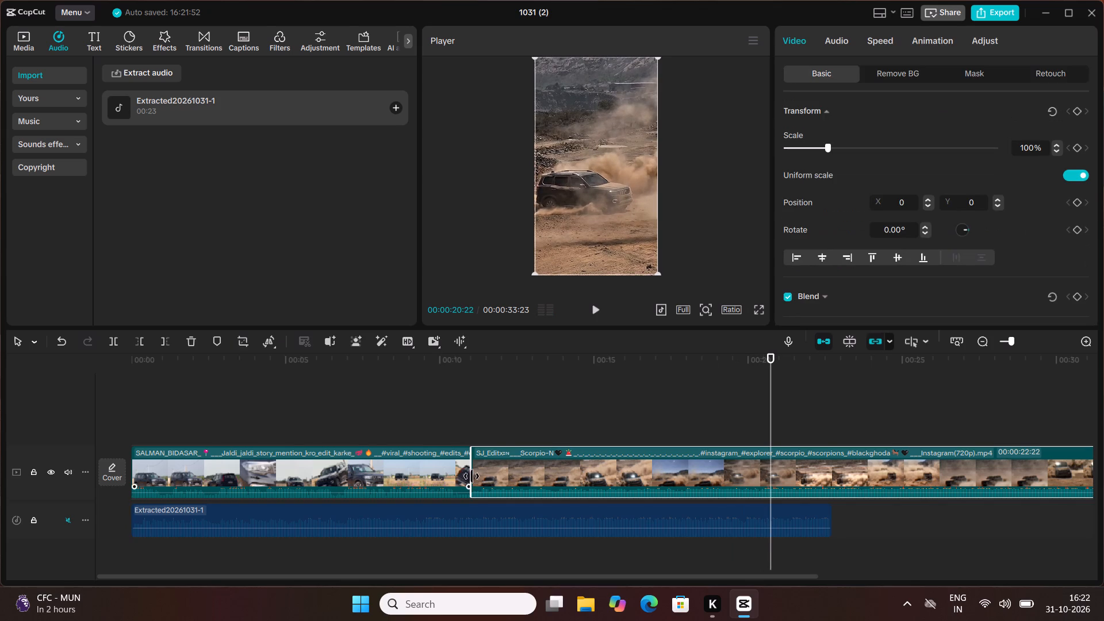
key("space")
key("space")
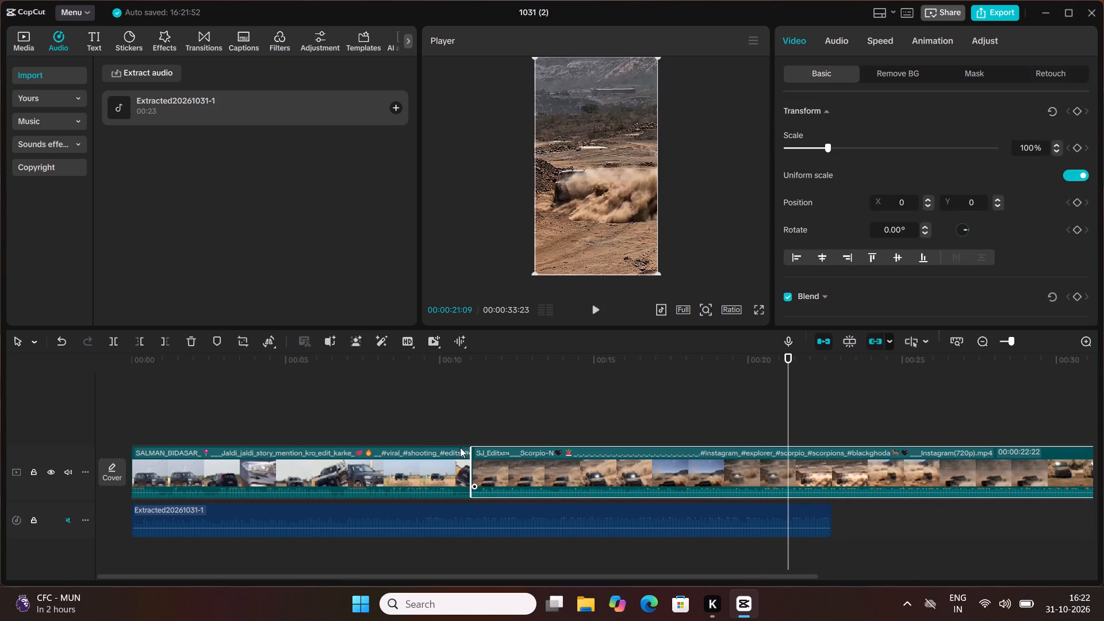
left_click_drag(471, 463, 595, 484)
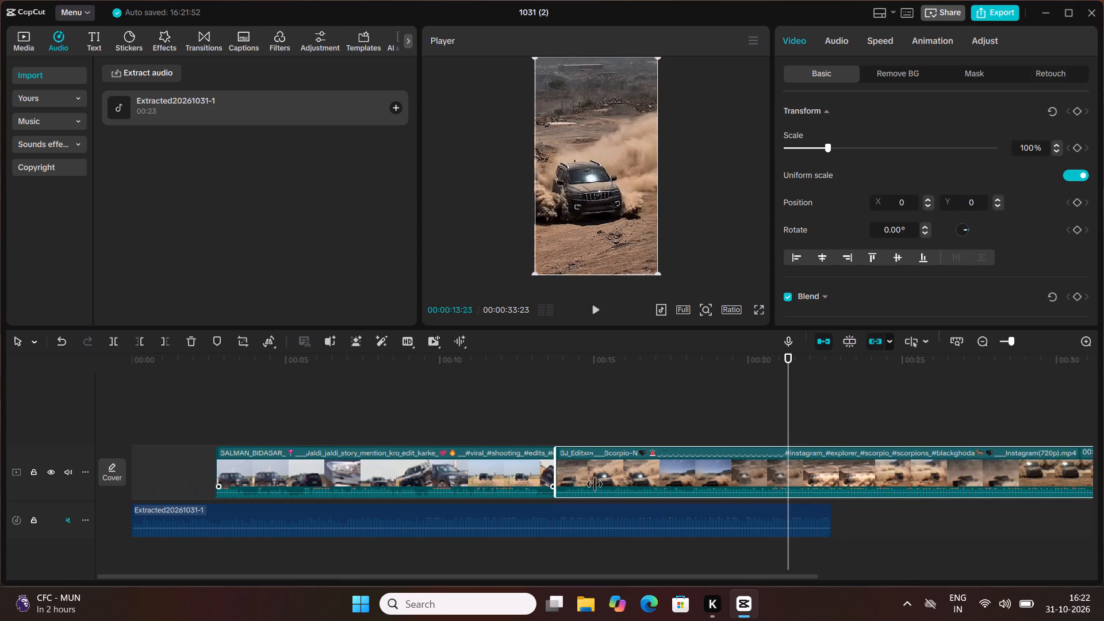
left_click_drag(595, 484, 761, 493)
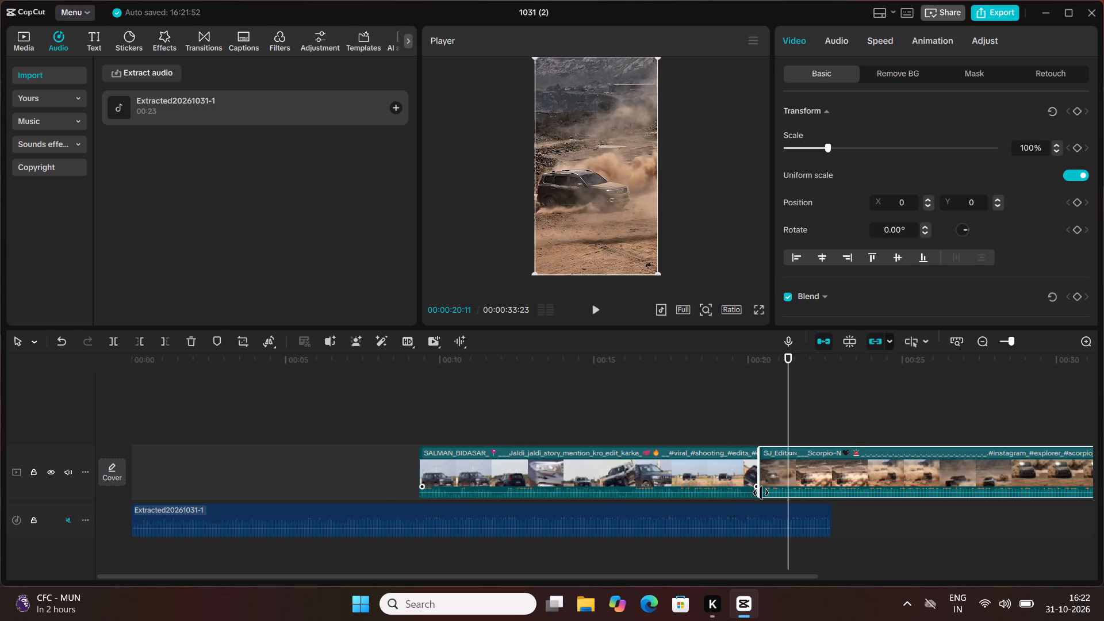
left_click_drag(761, 493, 761, 493)
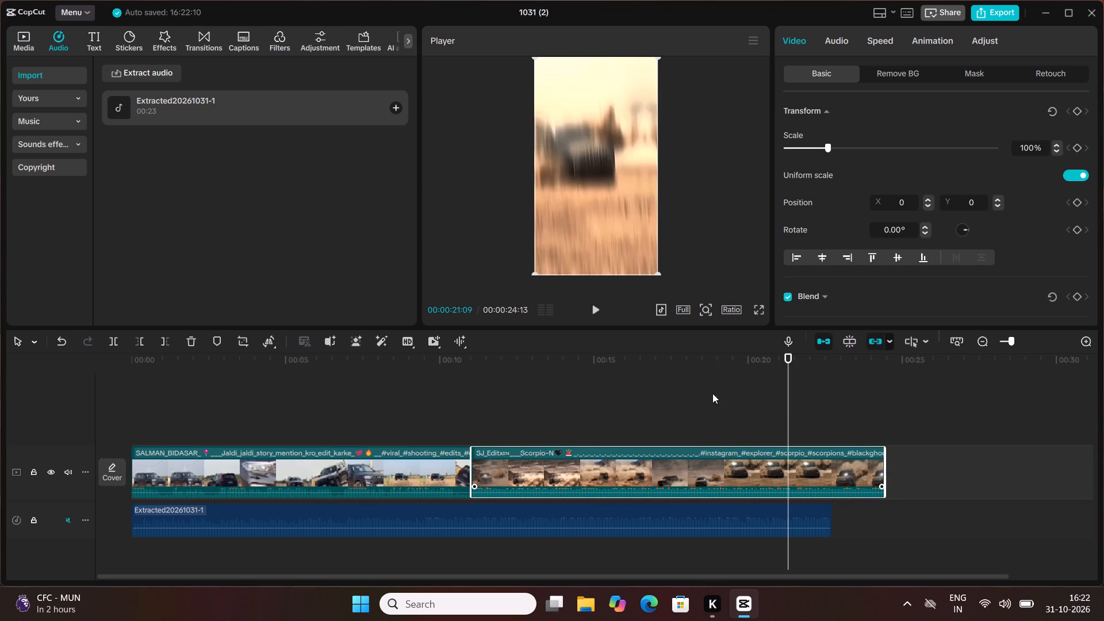
Play the sequence from the beginning and trim about 12 more frames off the start of the Scorpio-N clip.
left_click_drag(788, 369, 87, 478)
key("space")
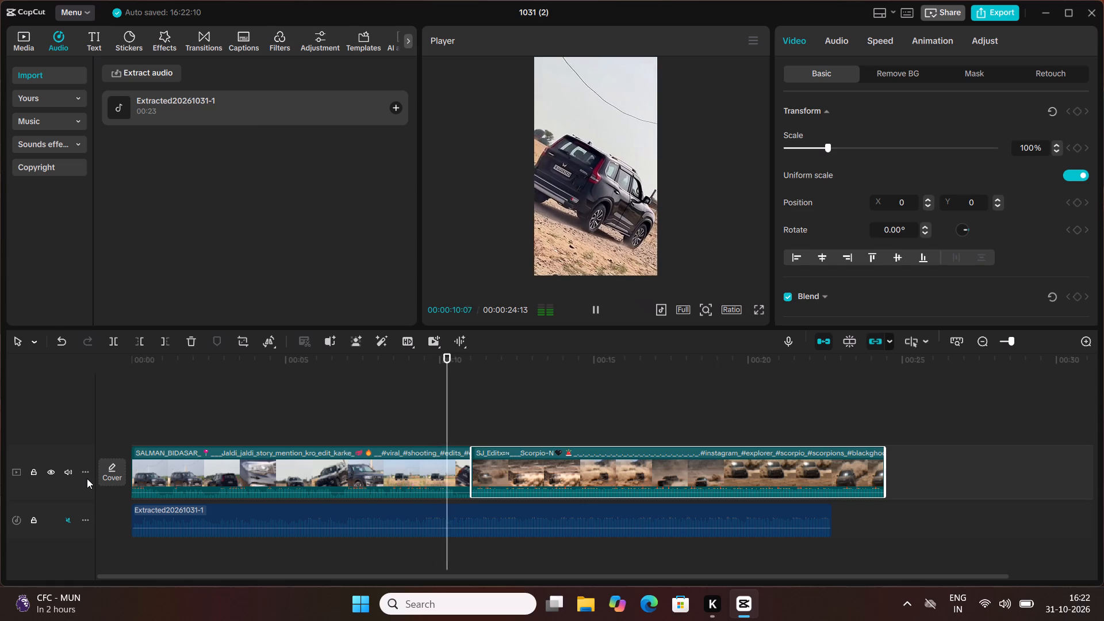
key("space")
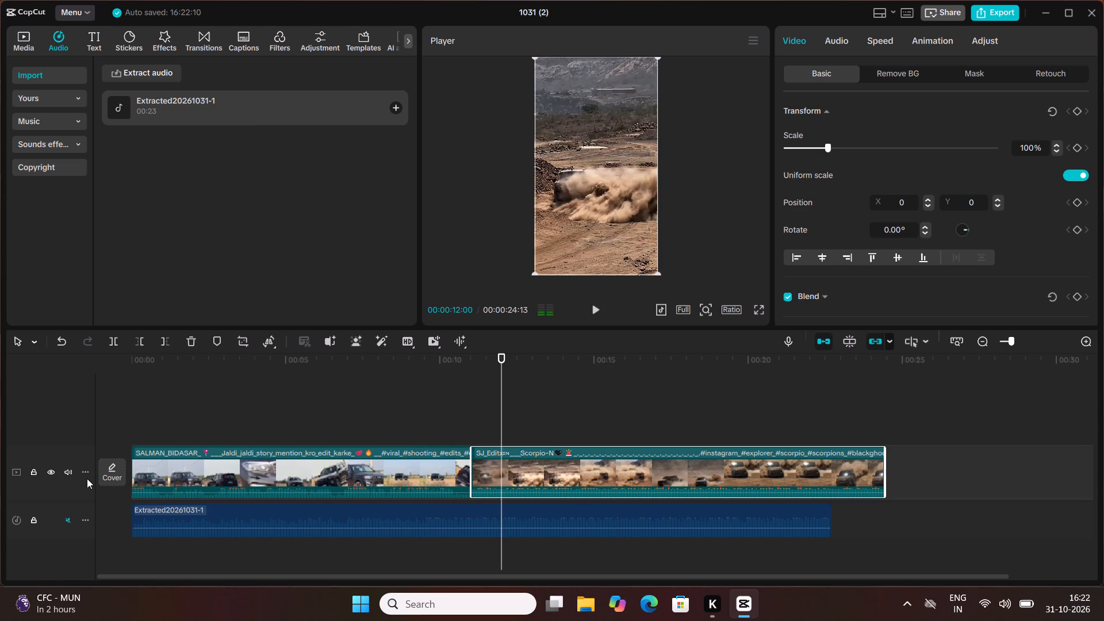
left_click(481, 477)
left_click_drag(471, 472, 485, 474)
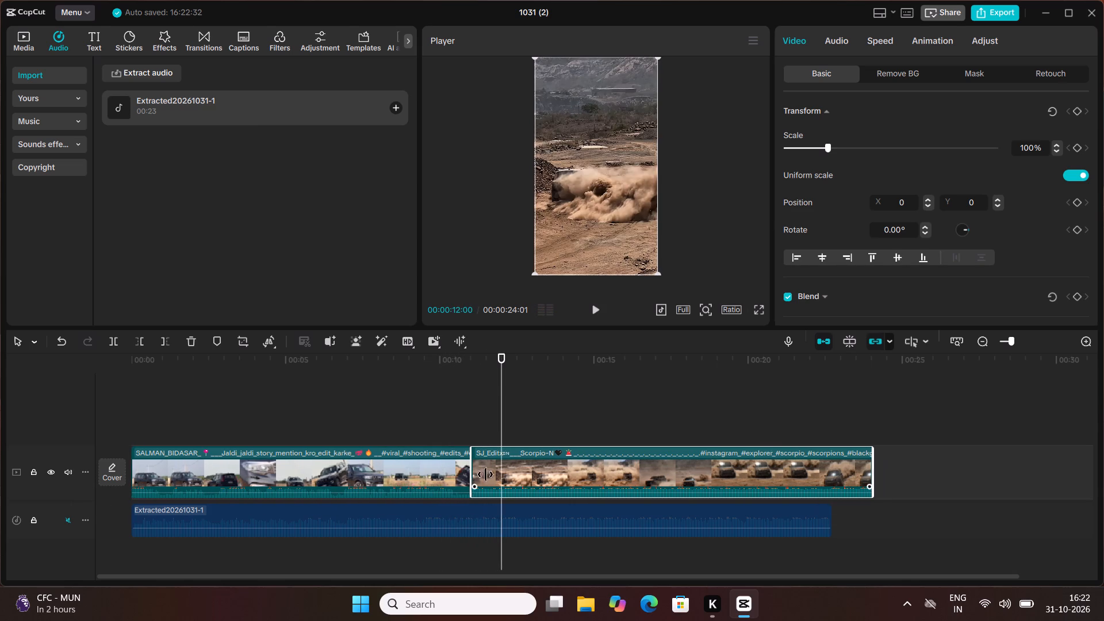
left_click_drag(503, 371, 470, 378)
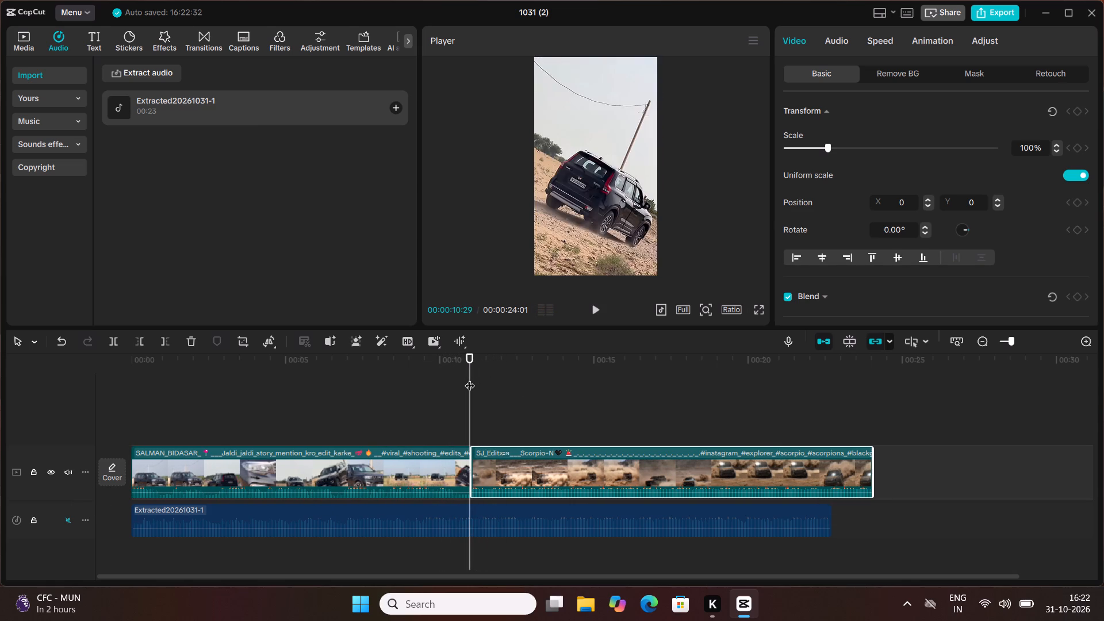
Extend the start of the Scorpio-N clip on the main track by about 8 frames and replay the cut.
key("space")
key("space")
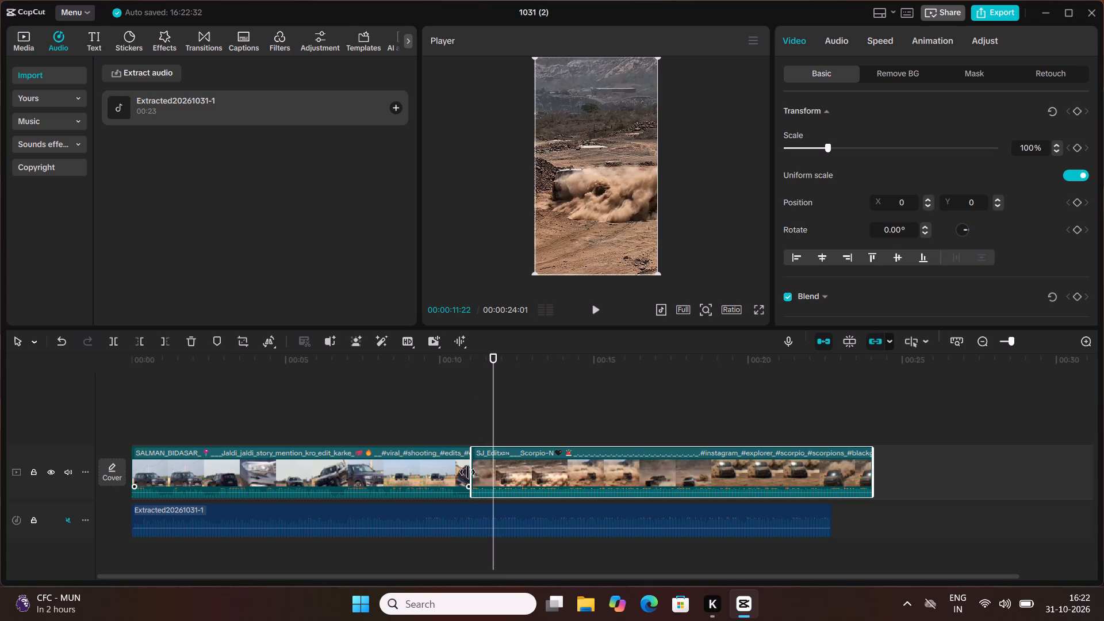
left_click_drag(471, 471, 465, 471)
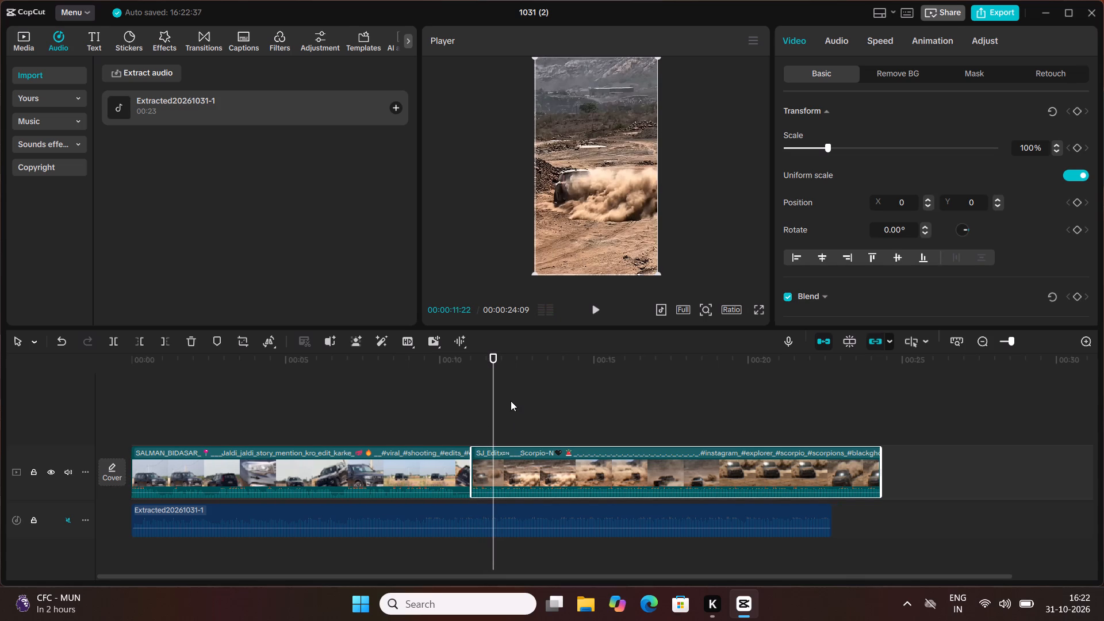
left_click_drag(485, 407, 474, 411)
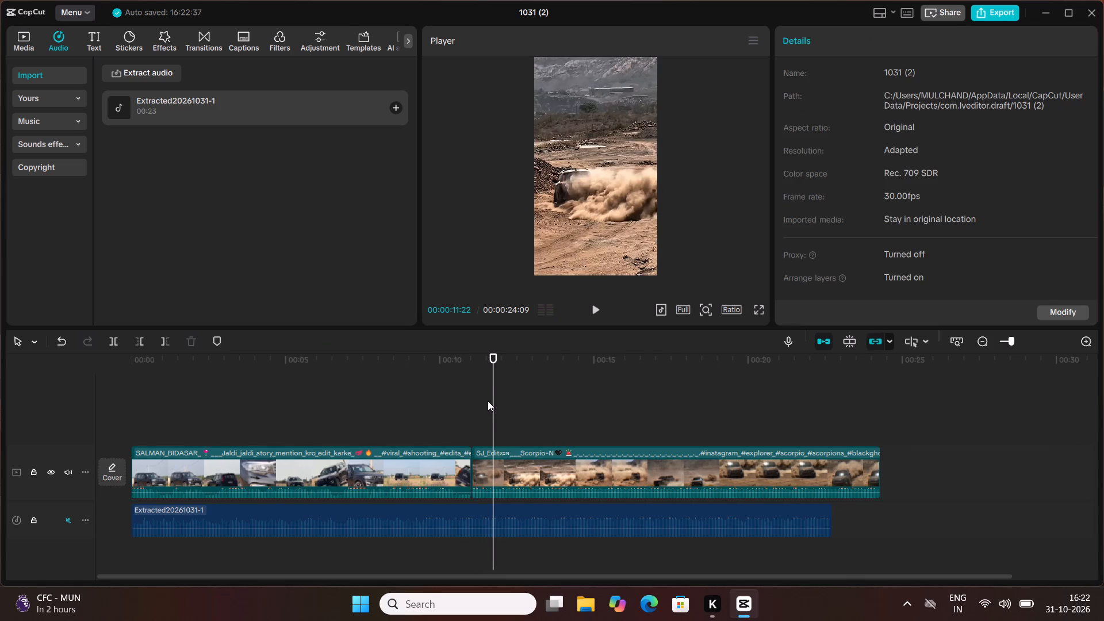
left_click_drag(494, 348, 487, 352)
left_click(488, 353)
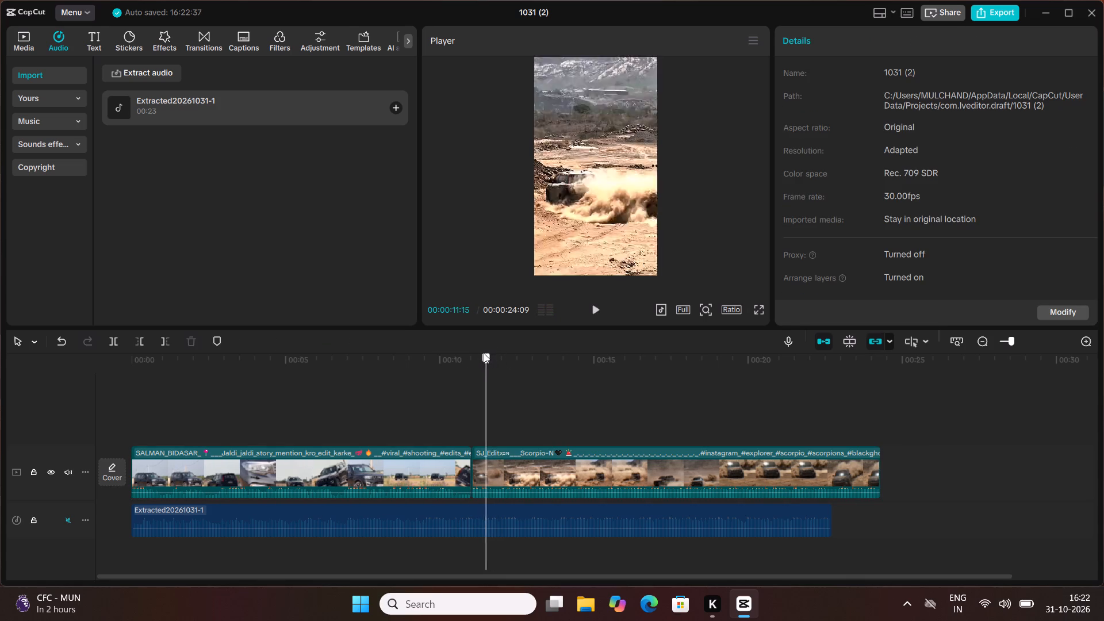
left_click_drag(484, 353, 466, 361)
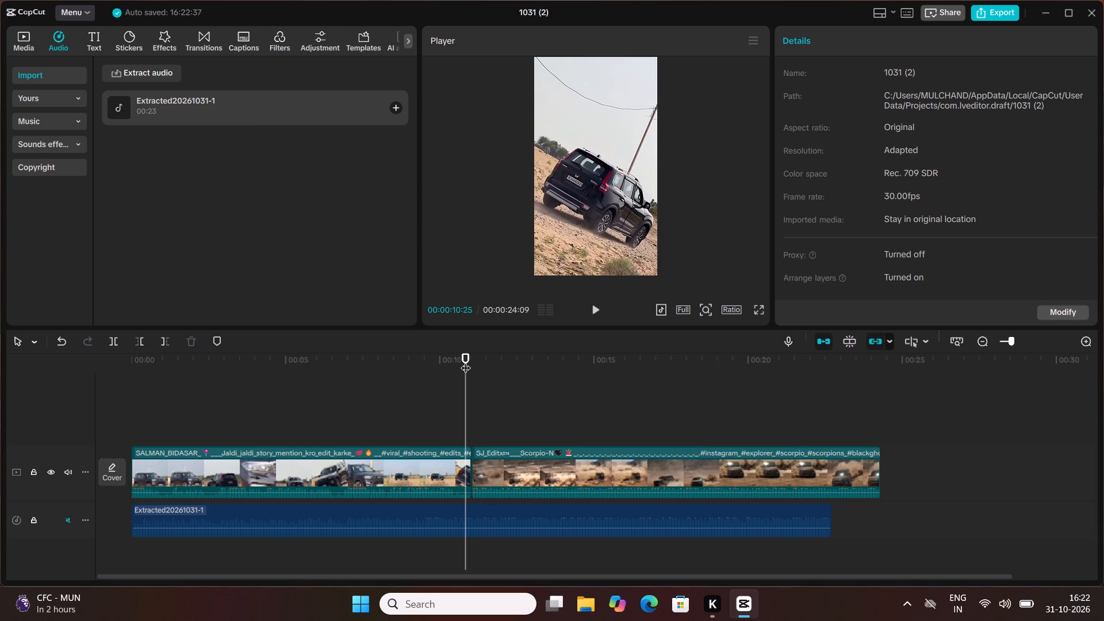
key("space")
key("space")
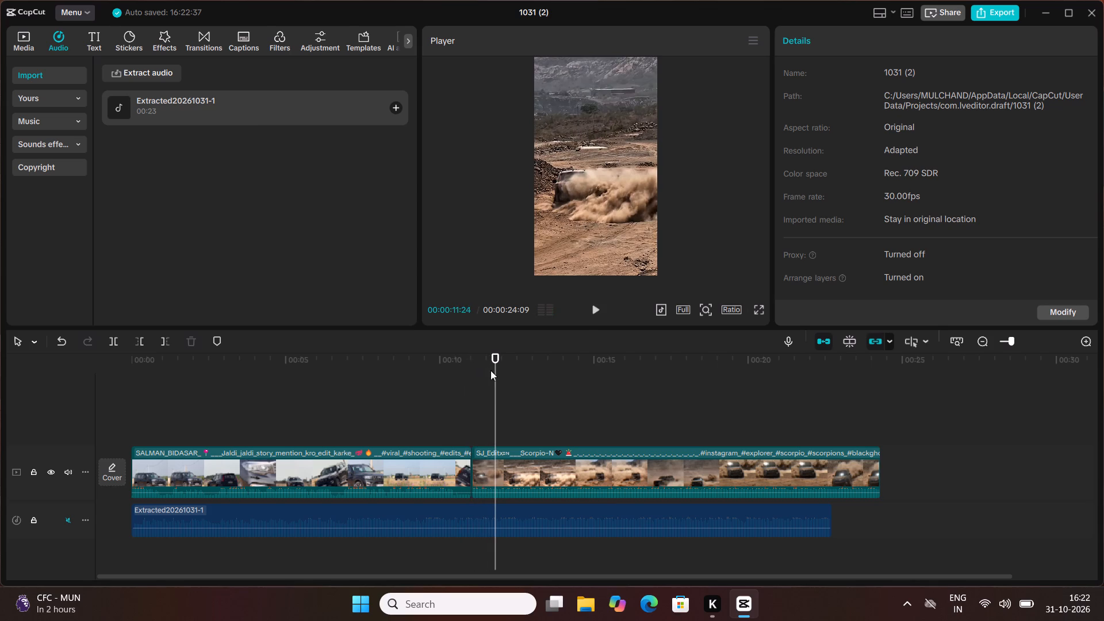
Trim about 9 frames off the start of the Scorpio-N clip and play across the cut.
left_click(482, 468)
left_click(478, 467)
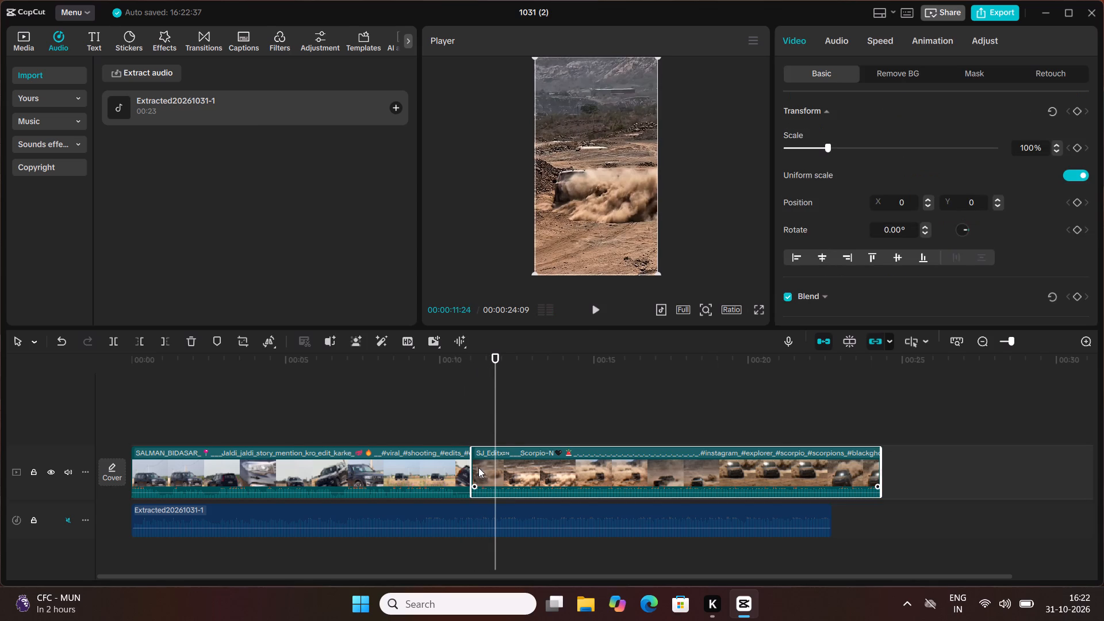
left_click_drag(469, 466, 480, 467)
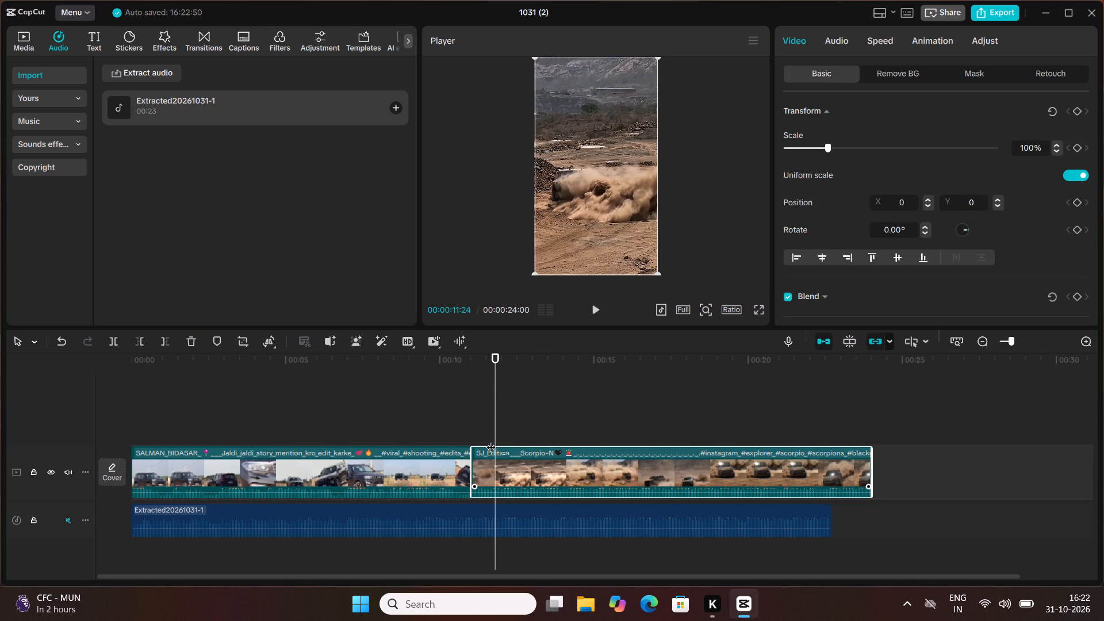
left_click_drag(489, 363, 444, 364)
key("space")
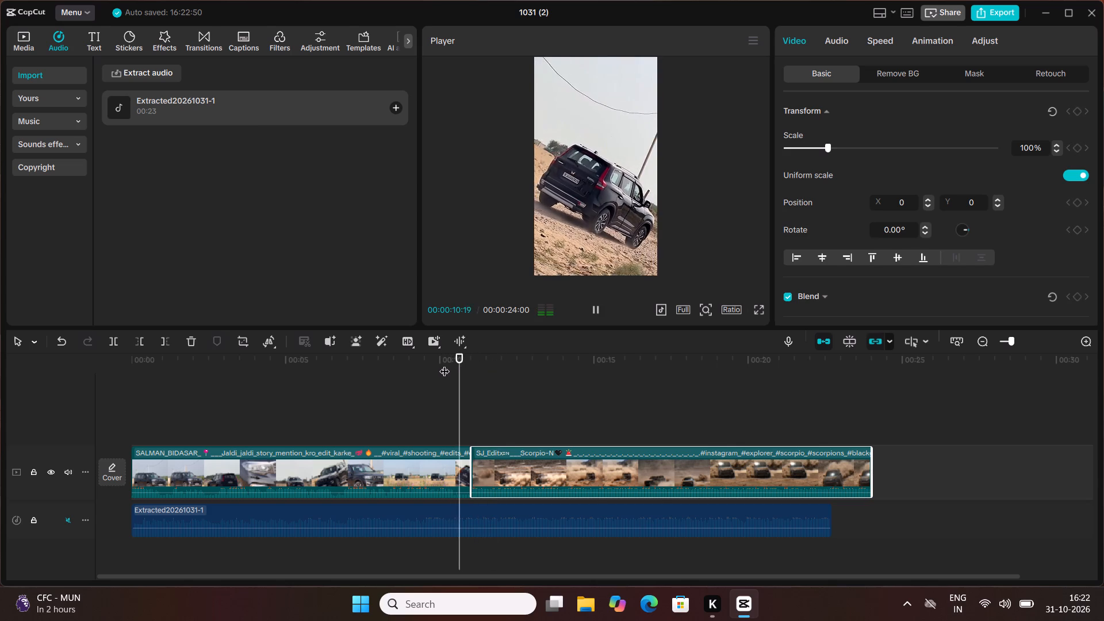
left_click_drag(509, 407, 489, 410)
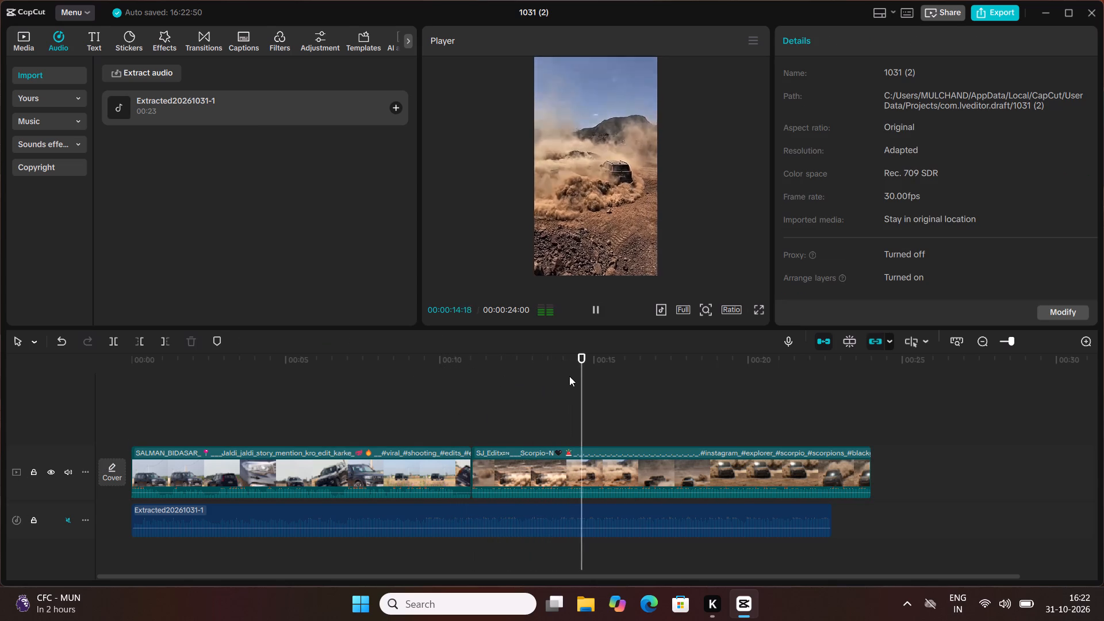
left_click(584, 368)
left_click_drag(590, 356, 589, 356)
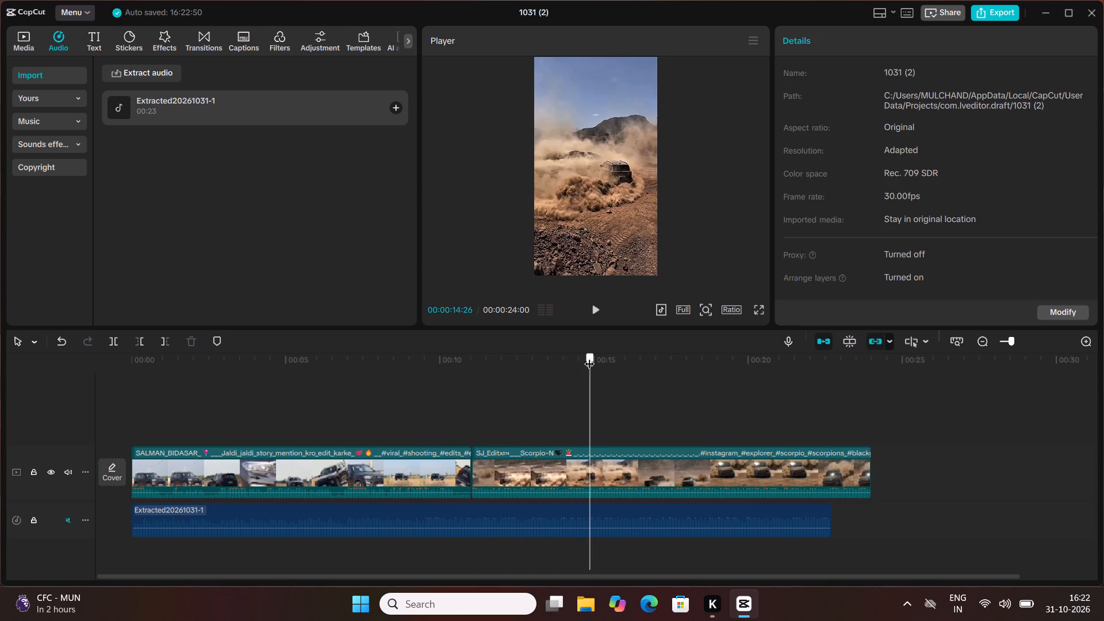
Mute the main video track, unmute the extracted audio track, and play the sequence from the beginning.
left_click_drag(589, 356, 0, 522)
left_click(63, 471)
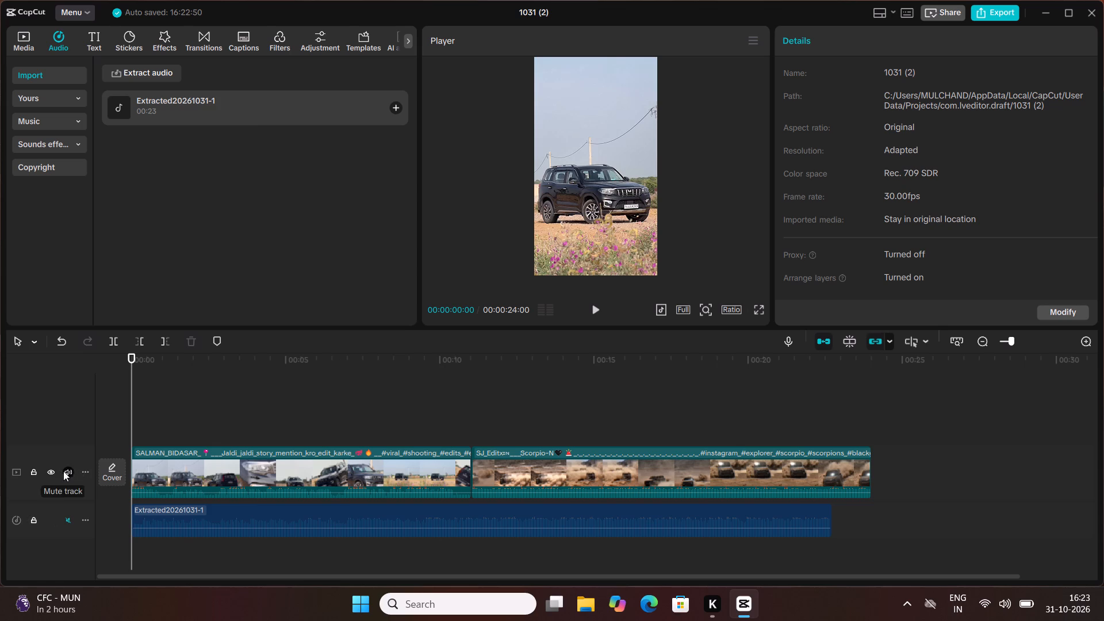
left_click(70, 523)
key("space")
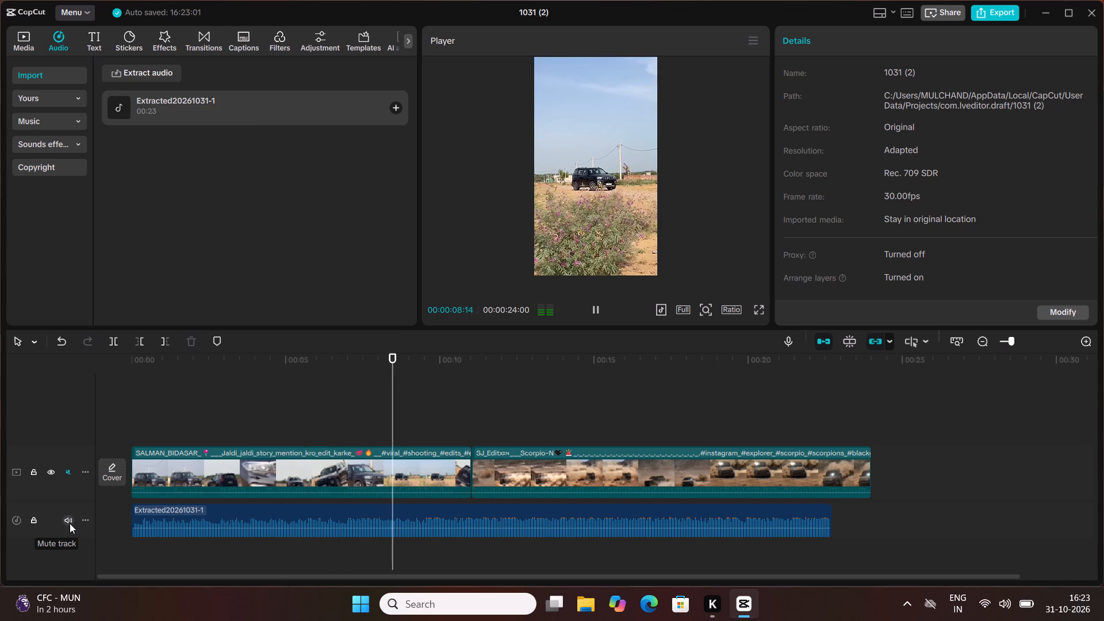
key("space")
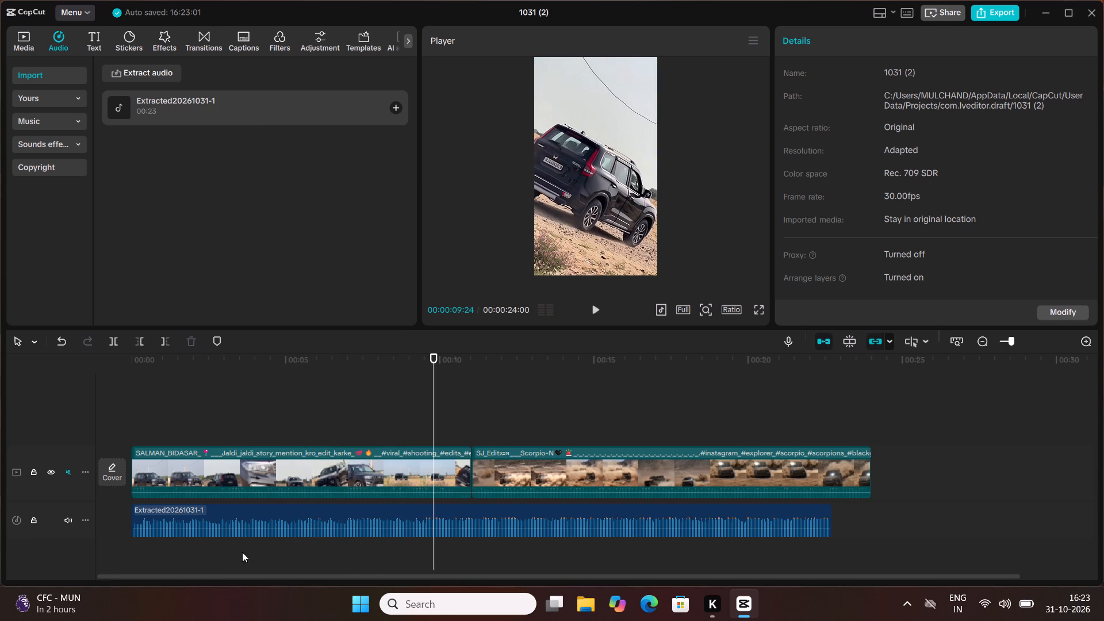
key("space")
key("space")
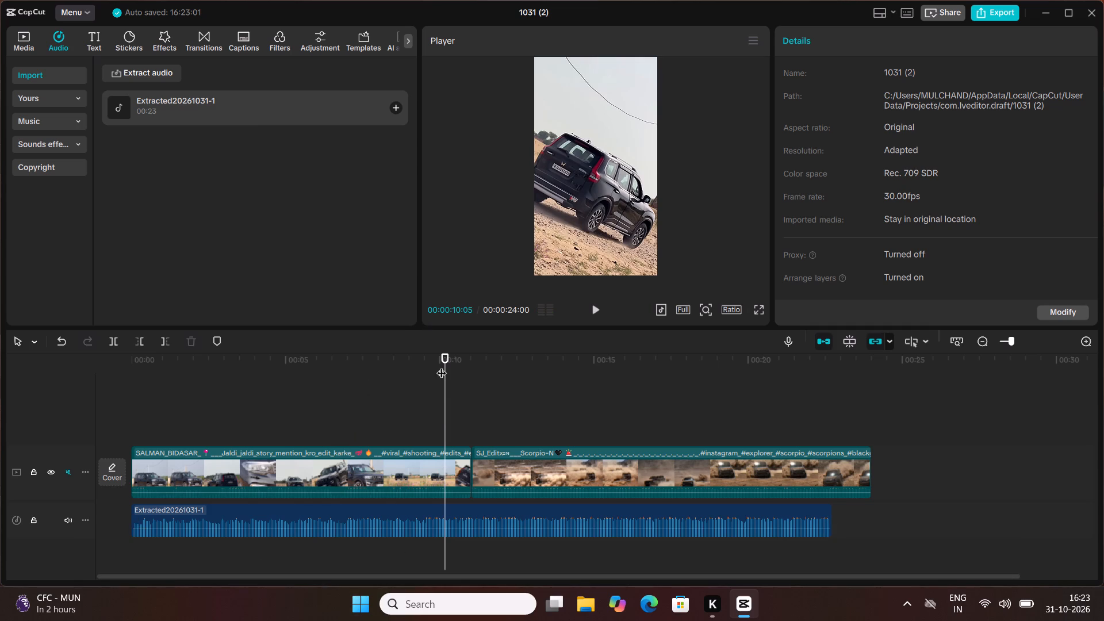
left_click_drag(444, 381, 134, 481)
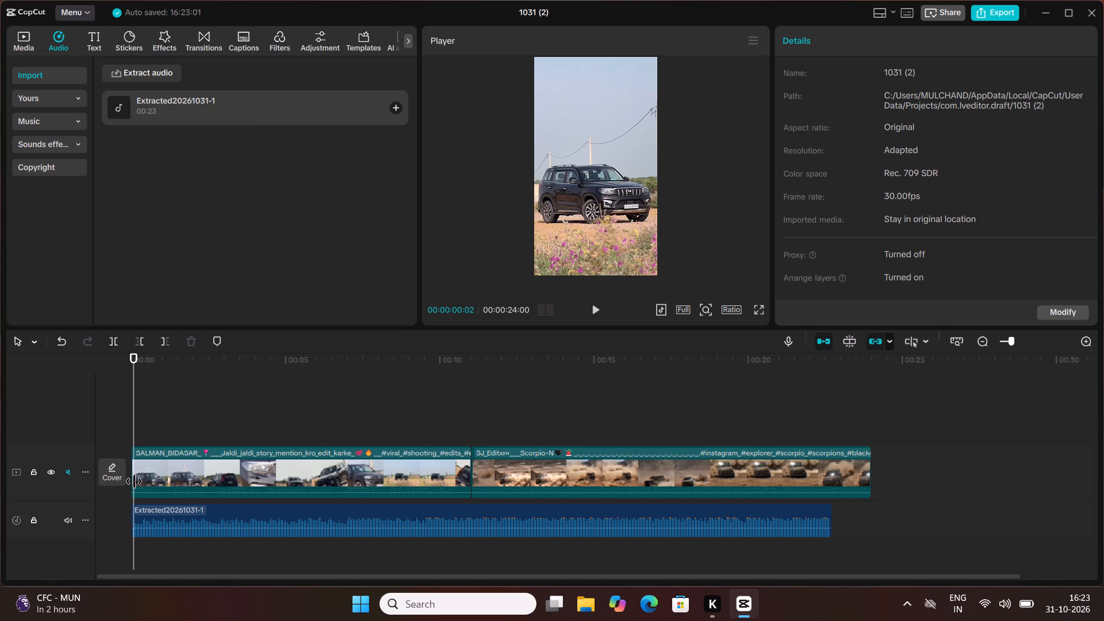
Listen to the opening for the beat and split the first SUV clip at 00:00:01:10.
key("space")
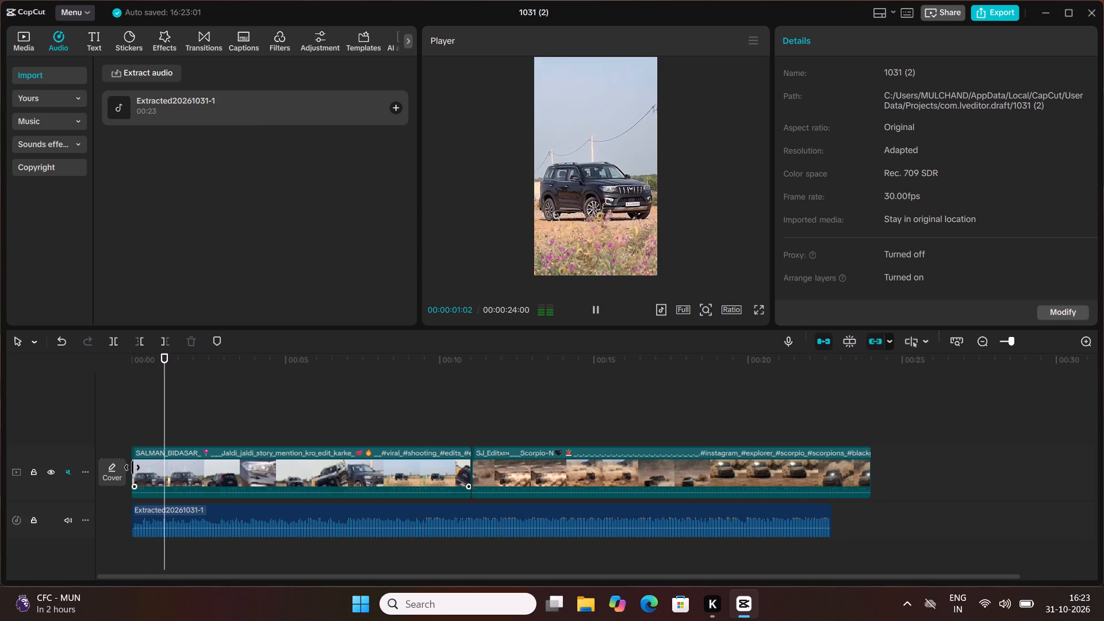
key("space")
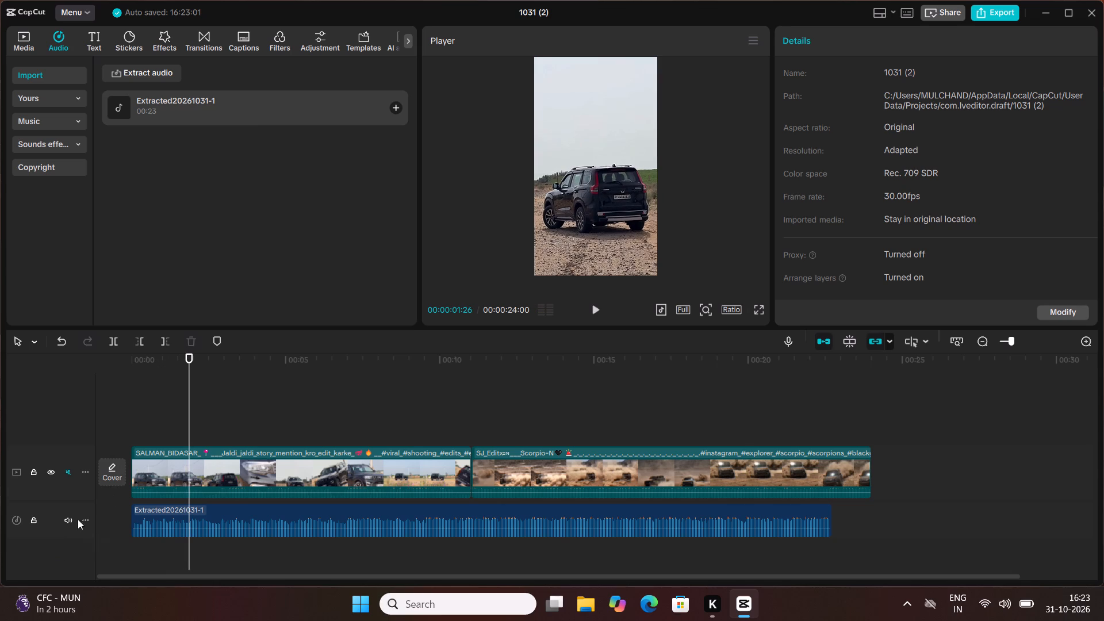
left_click_drag(187, 362, 137, 381)
key("space")
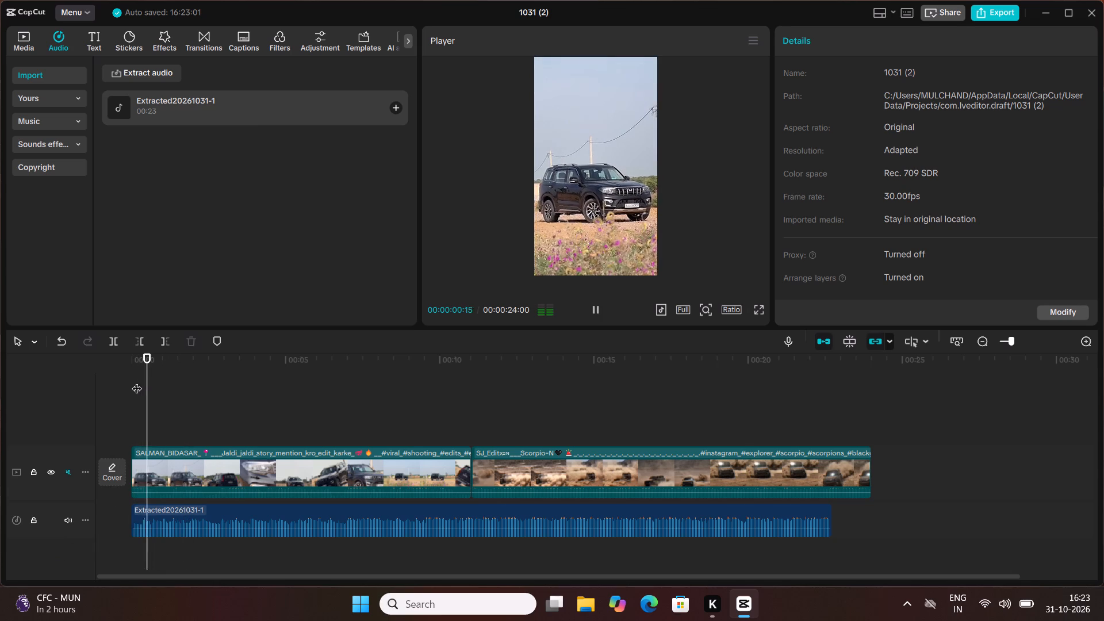
key("space")
key("space")
key("space")
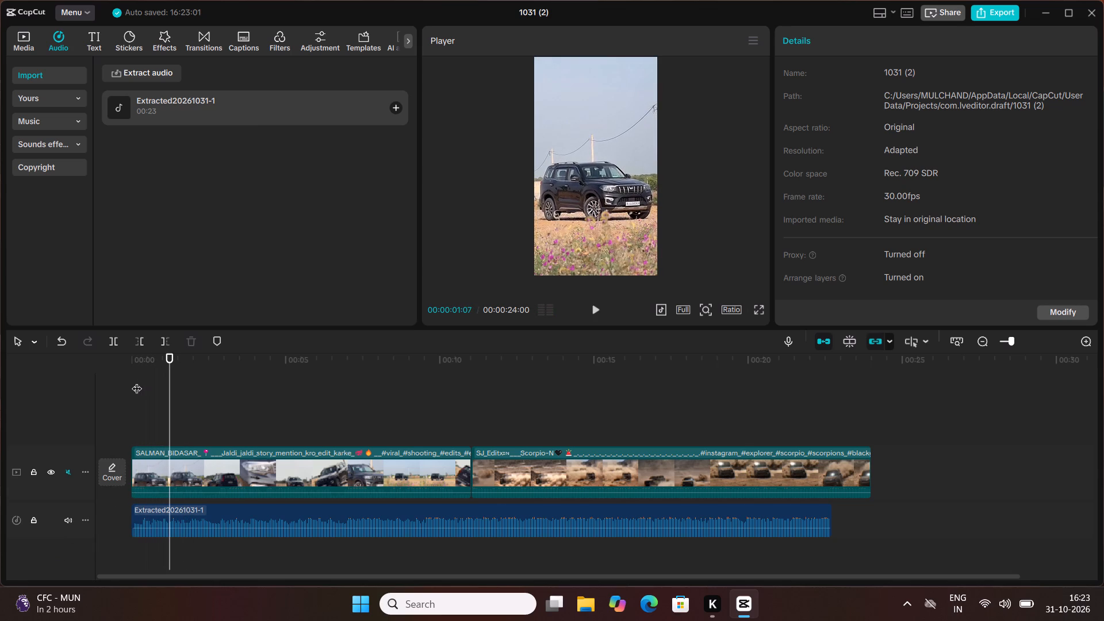
key("space")
key("space")
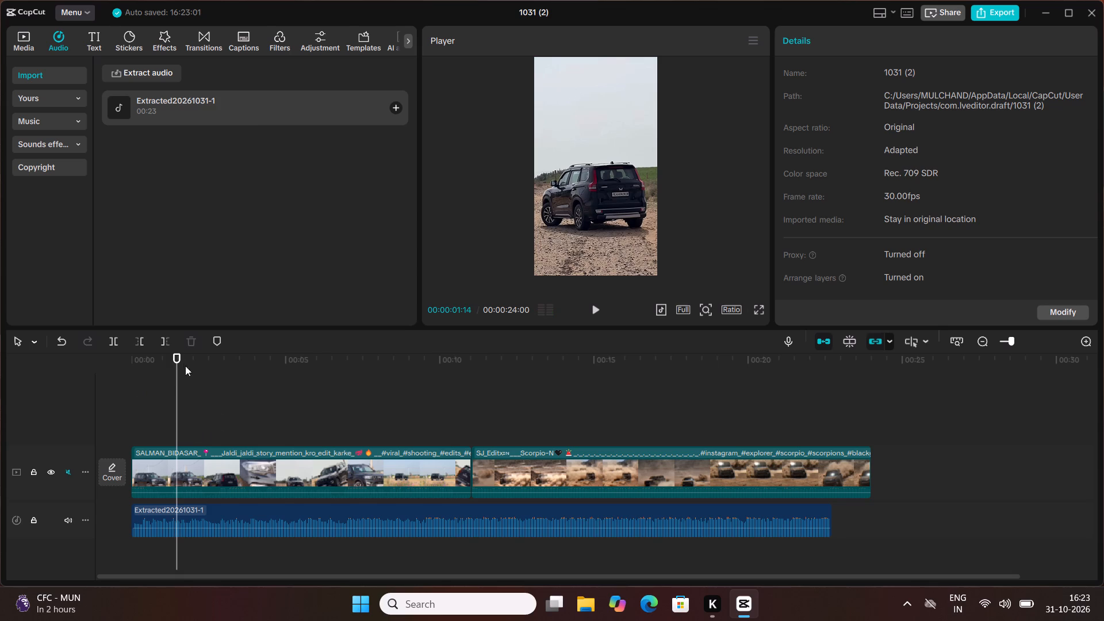
left_click_drag(172, 357, 175, 361)
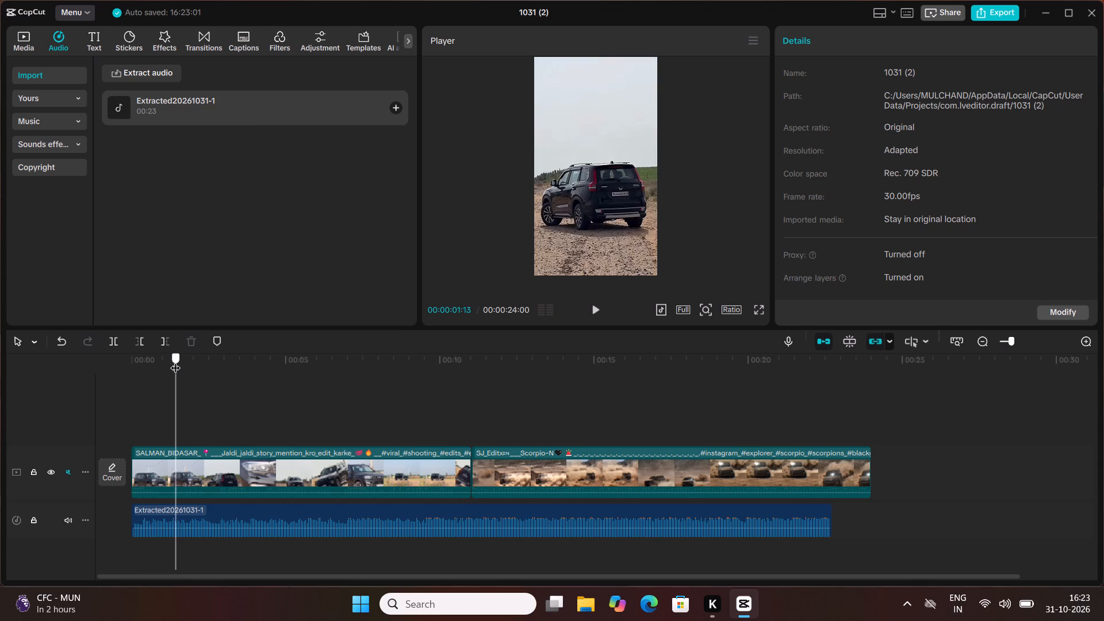
left_click_drag(175, 361, 173, 366)
left_click(118, 336)
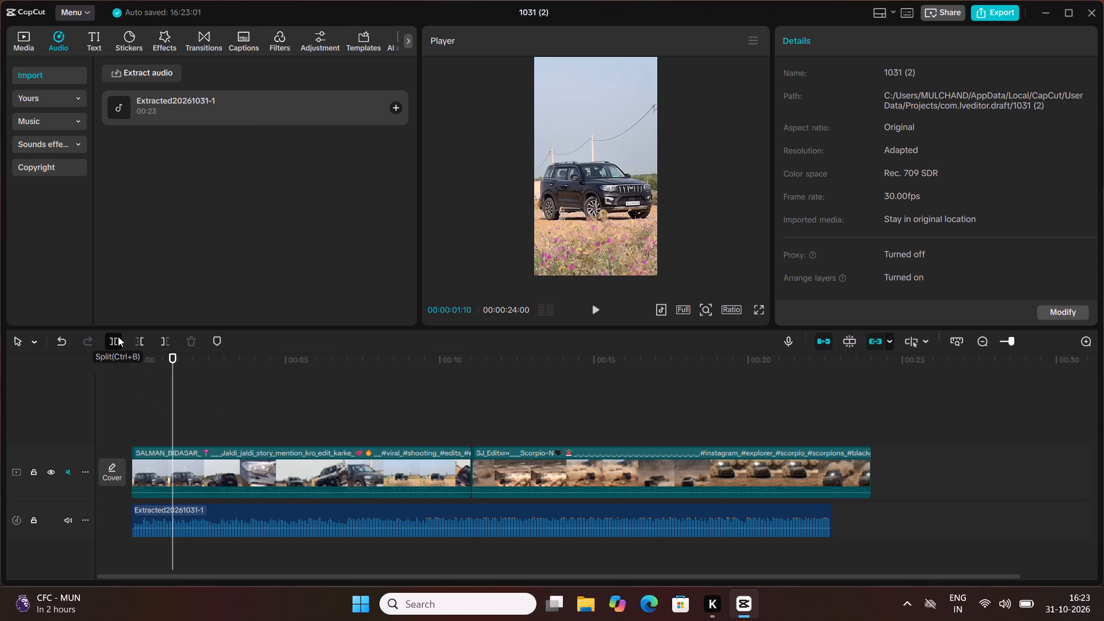
Play on to the next beat and split the first SUV clip's remaining portion at 00:00:02:21.
key("space")
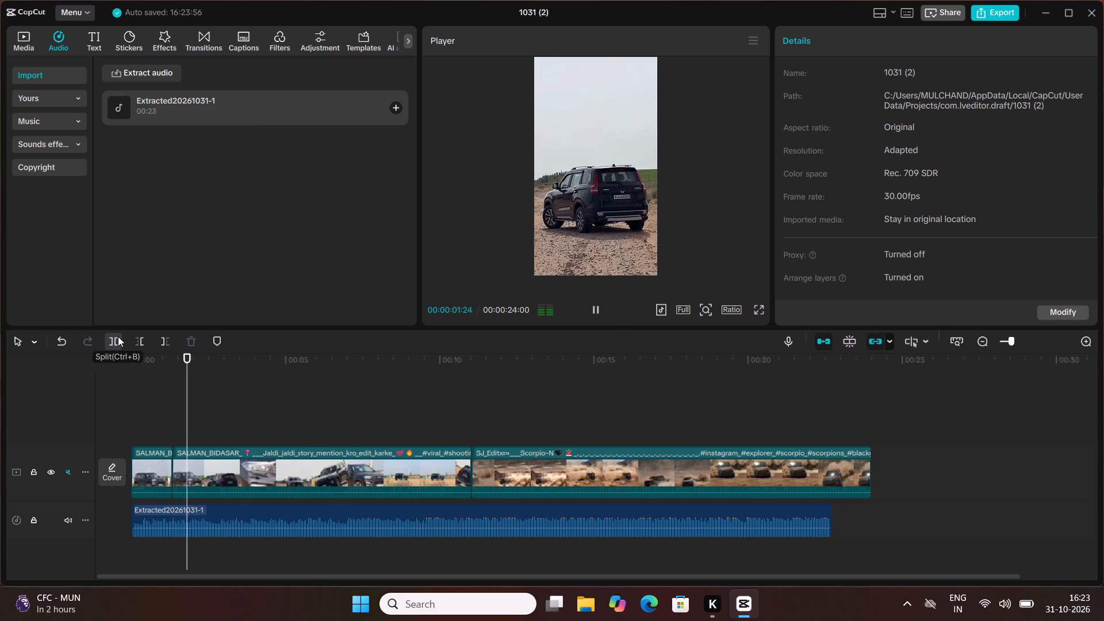
key("space")
key("space")
key("space")
key("space")
key("space")
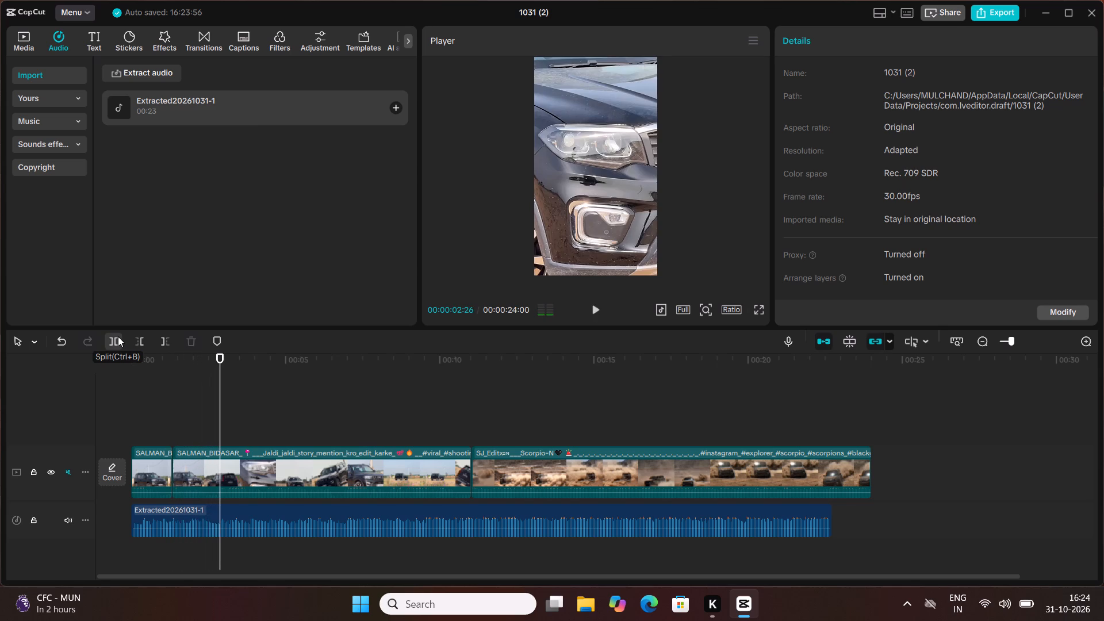
left_click_drag(220, 363, 216, 363)
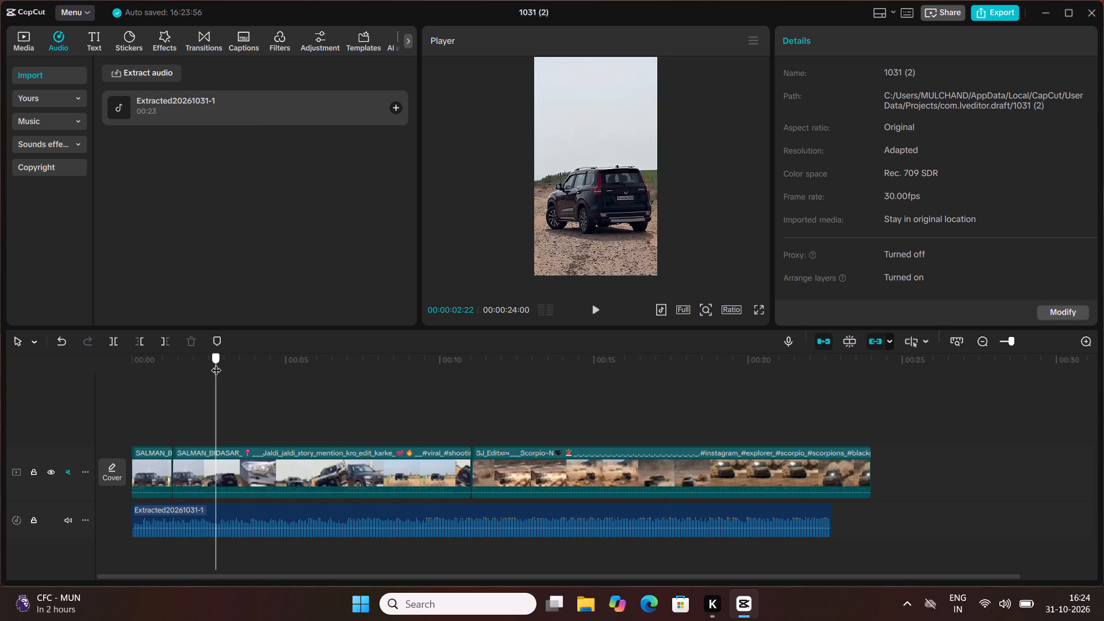
left_click_drag(216, 363, 215, 363)
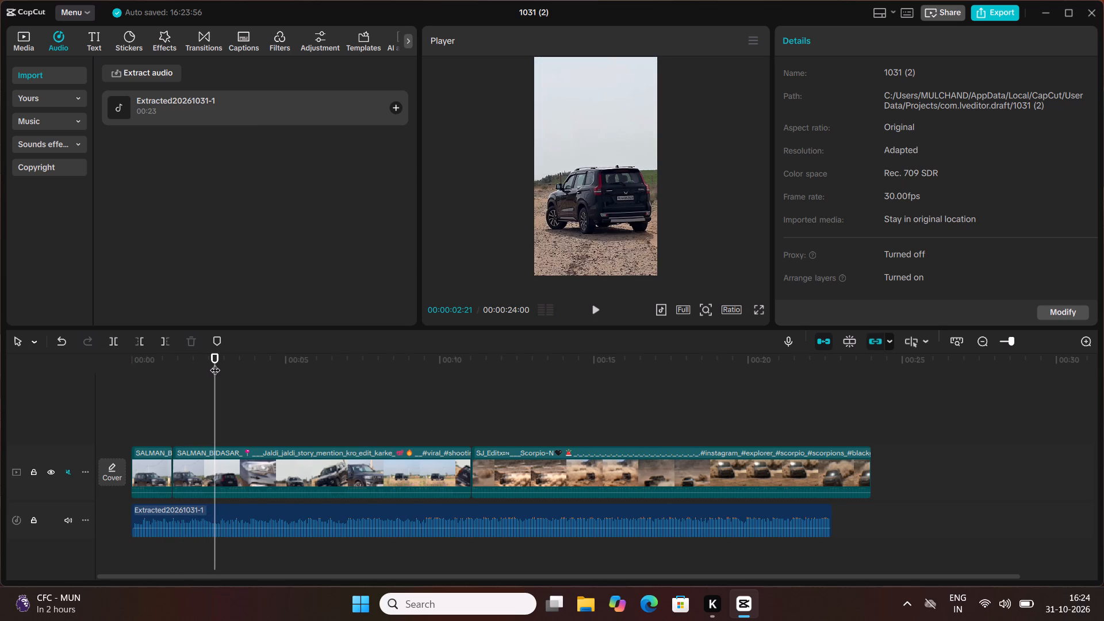
left_click(111, 340)
Play on from the last cut and split the first SUV clip's remaining portion at 00:00:03:21.
key("space")
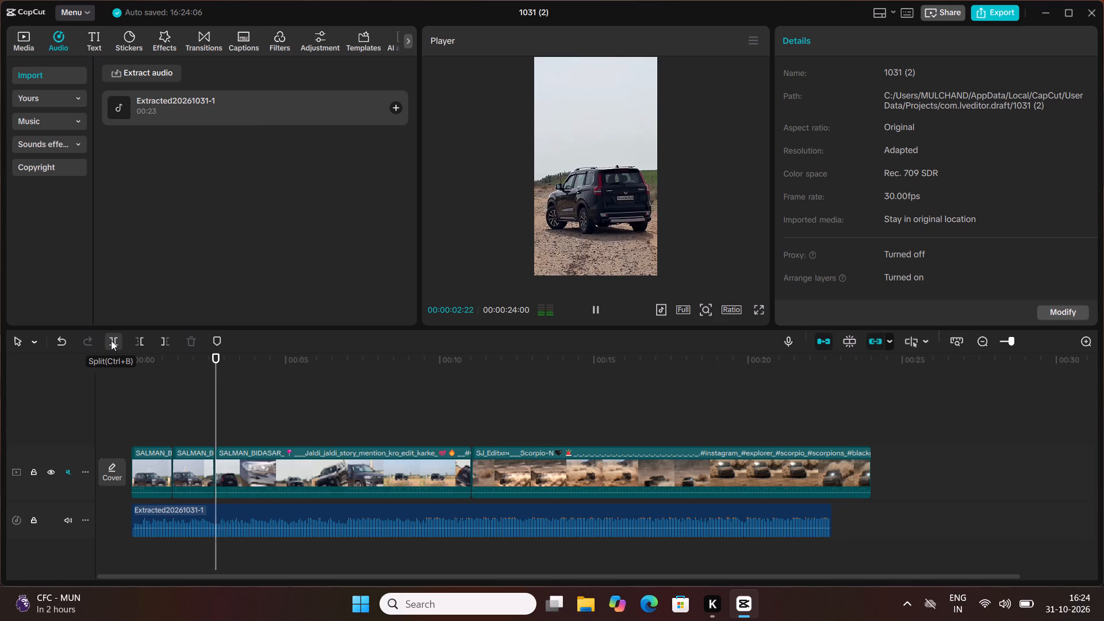
key("space")
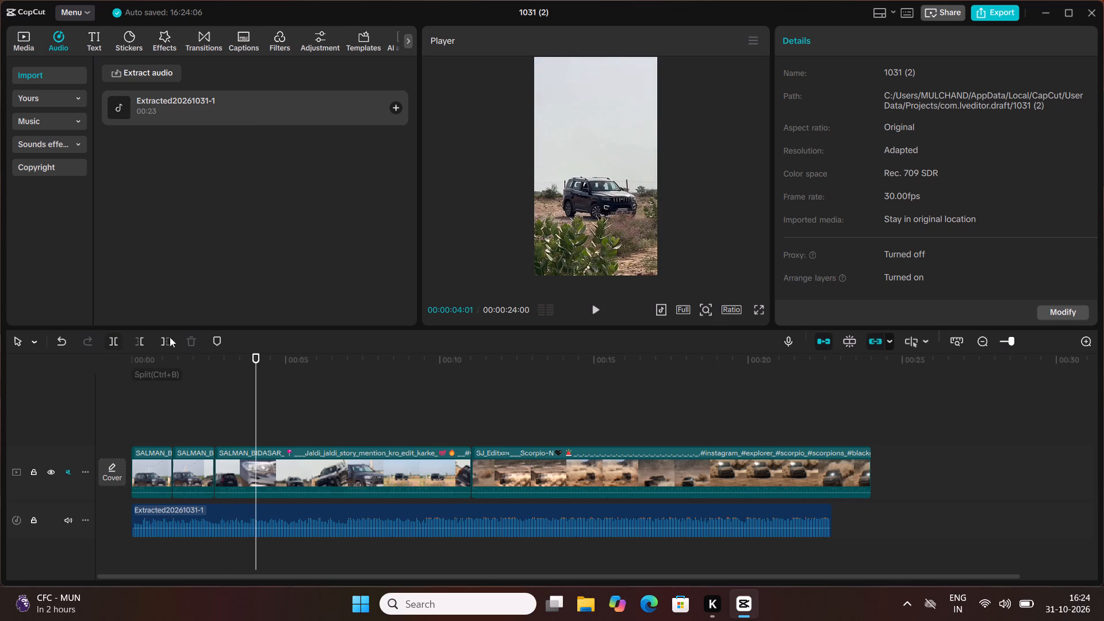
left_click_drag(257, 358, 254, 358)
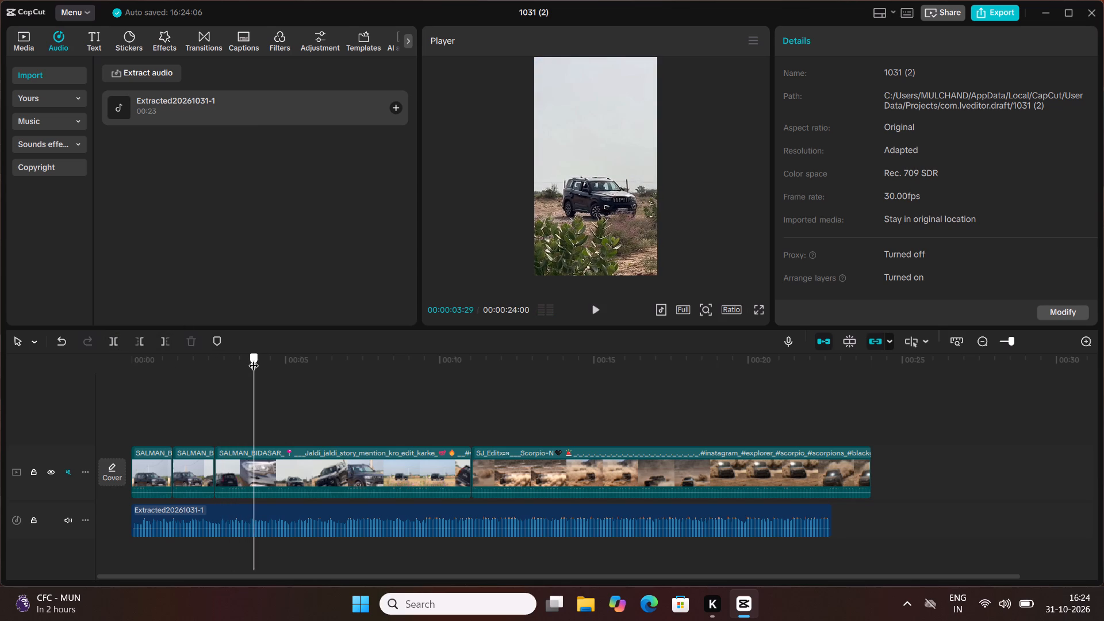
left_click_drag(254, 358, 246, 357)
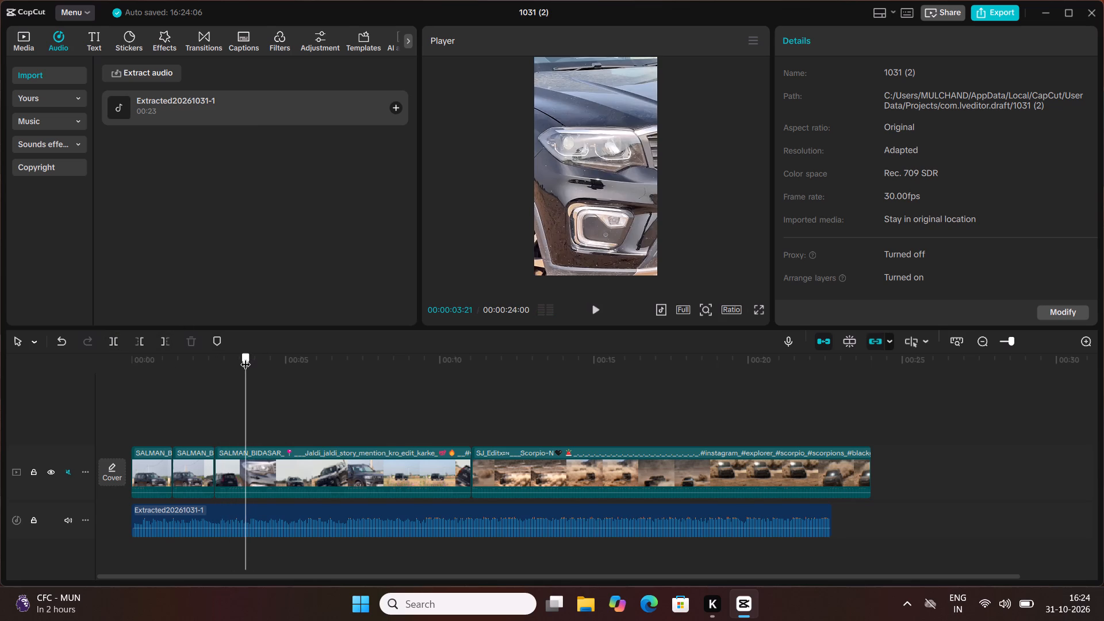
left_click_drag(246, 357, 246, 357)
left_click(113, 342)
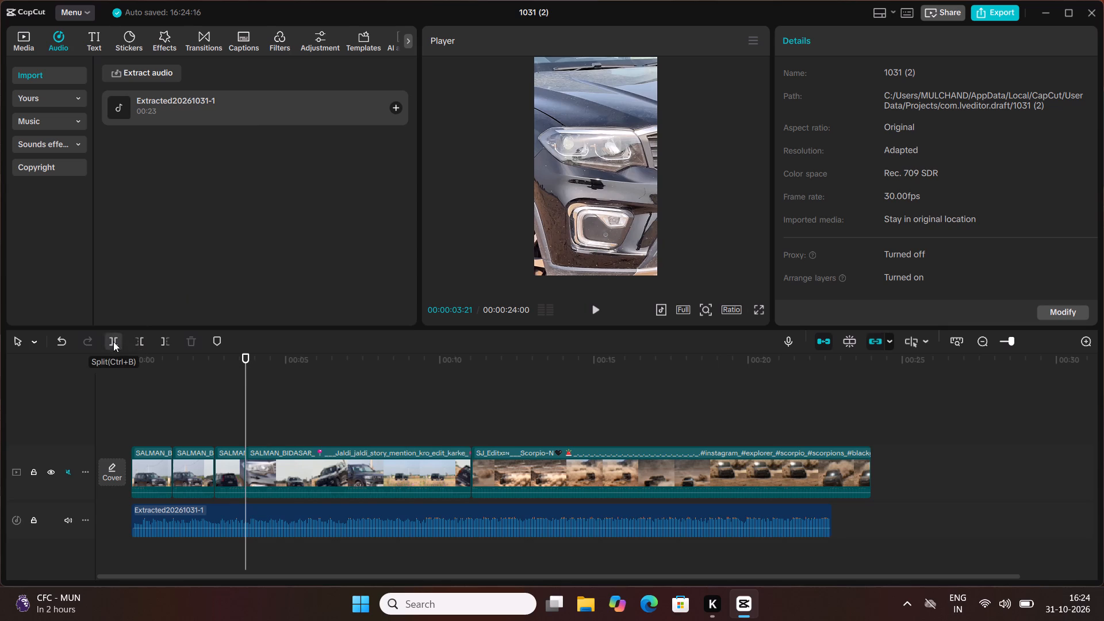
Play on to the next beat and split the first SUV clip's remaining portion at 00:00:04:24.
key("space")
key("space")
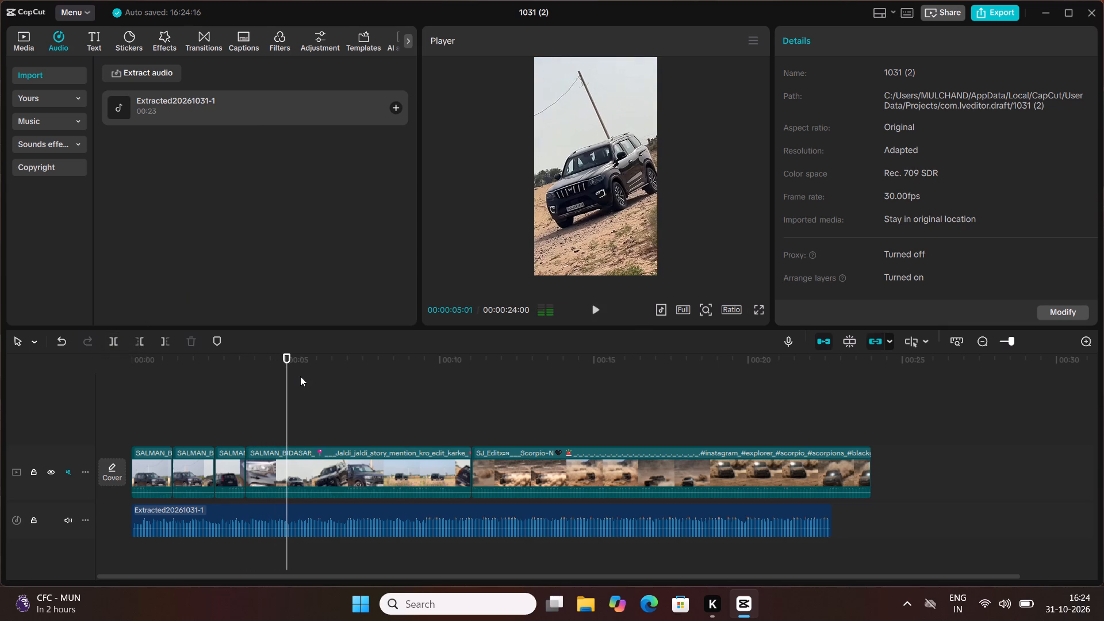
left_click_drag(286, 356, 281, 354)
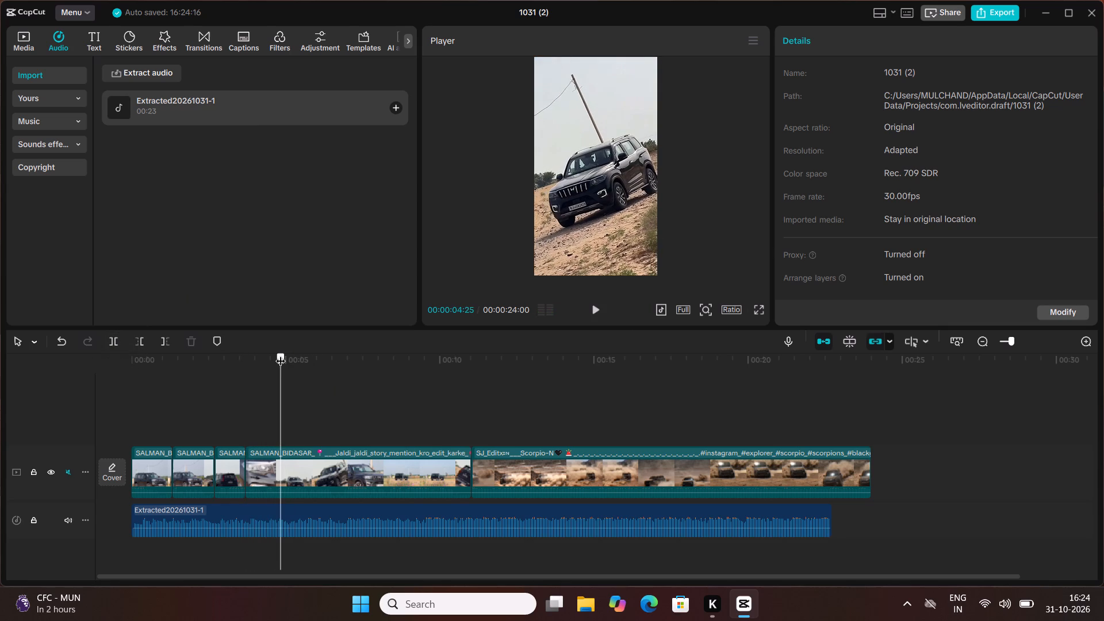
left_click_drag(281, 354, 279, 352)
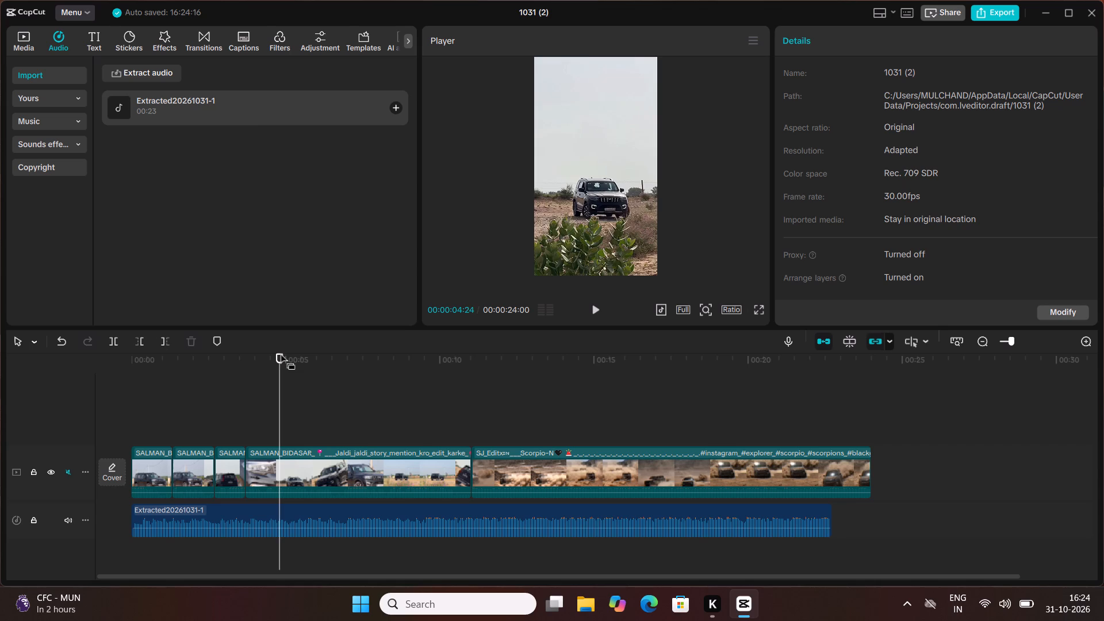
left_click(116, 337)
Play on from the last cut and split the first SUV clip's remaining portion at 00:00:05:25.
key("space")
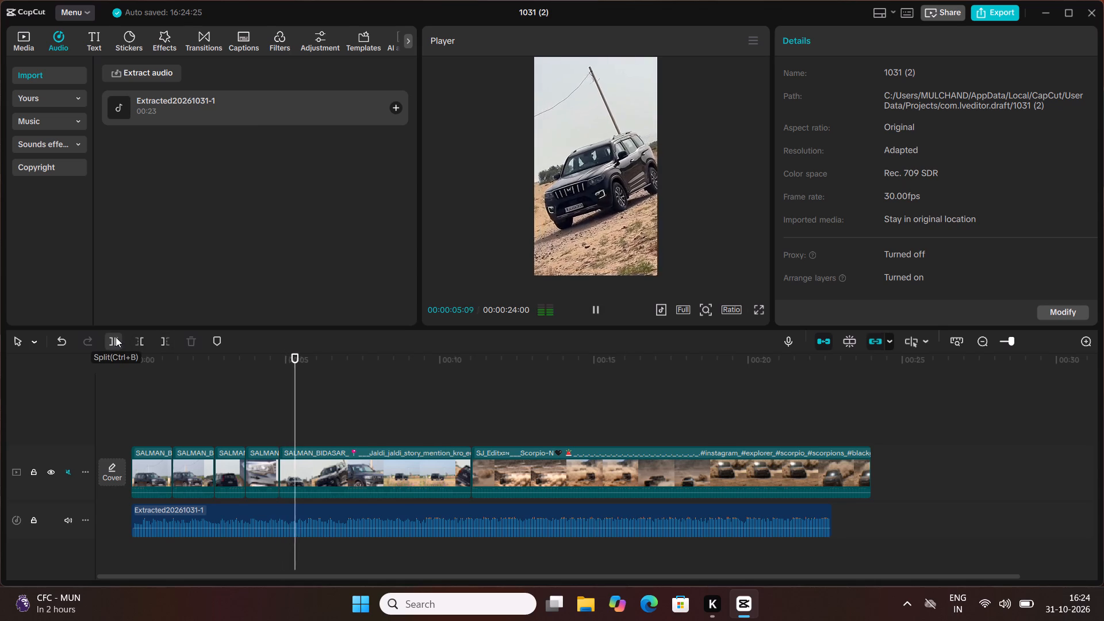
key("space")
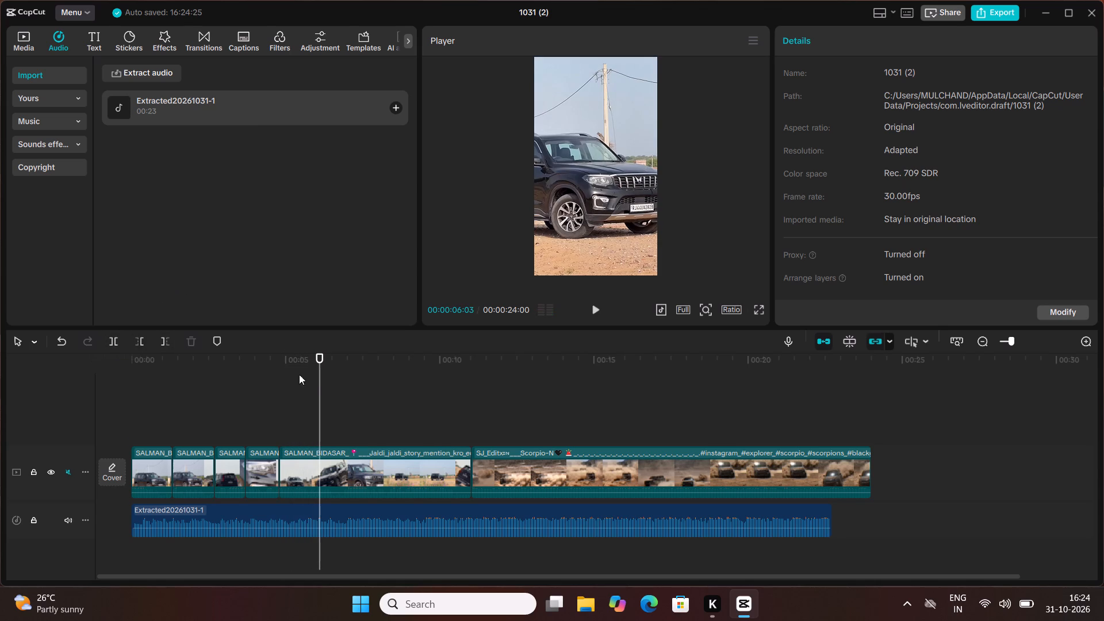
left_click_drag(321, 378, 313, 378)
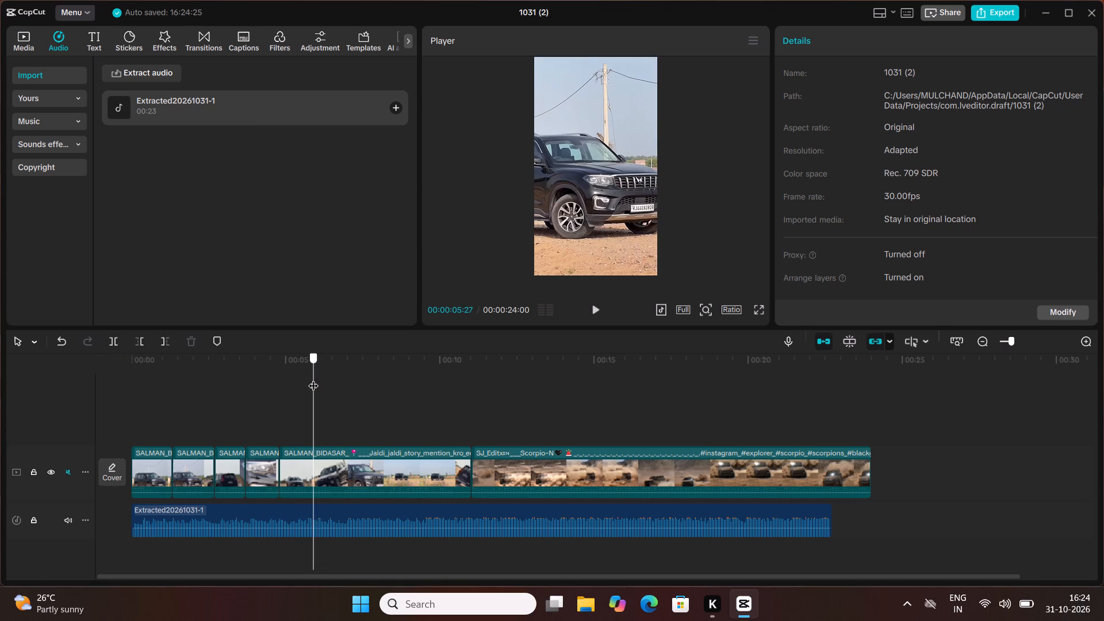
left_click_drag(313, 378, 312, 377)
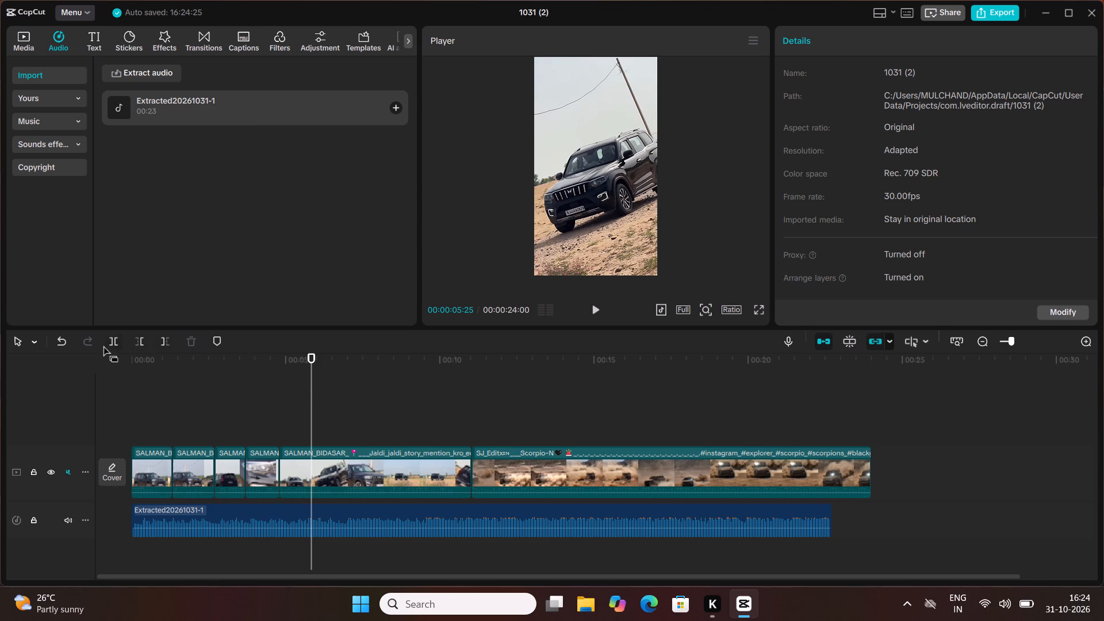
left_click(112, 338)
Listen in short stretches for the next beat and split the first SUV clip's remaining portion at 00:00:07:17.
key("space")
key("space")
key("space")
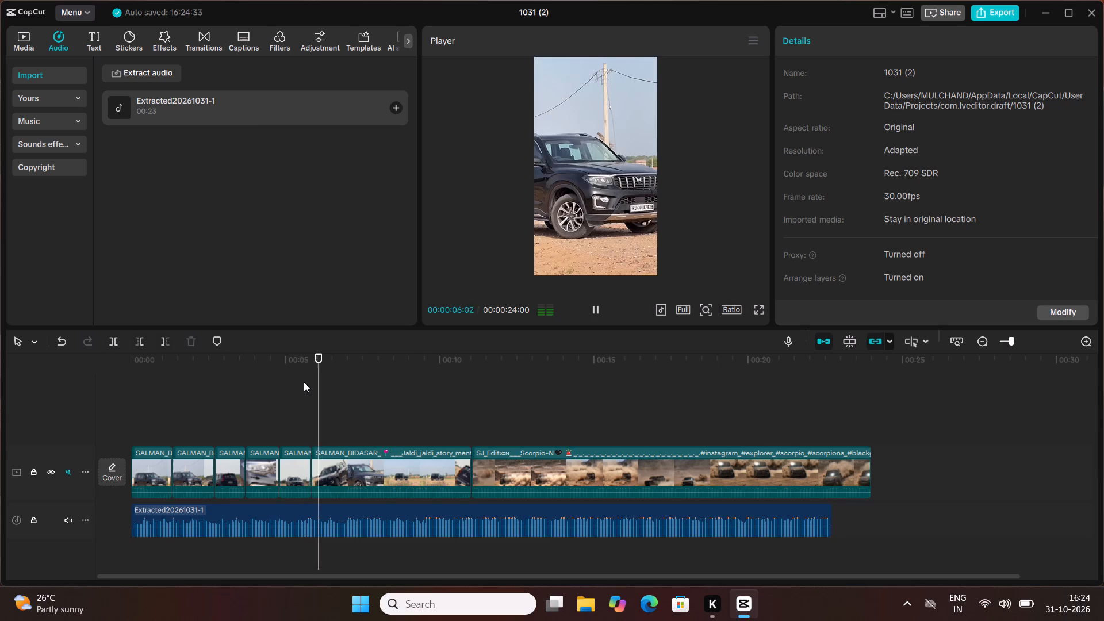
key("space")
key("space")
key("space")
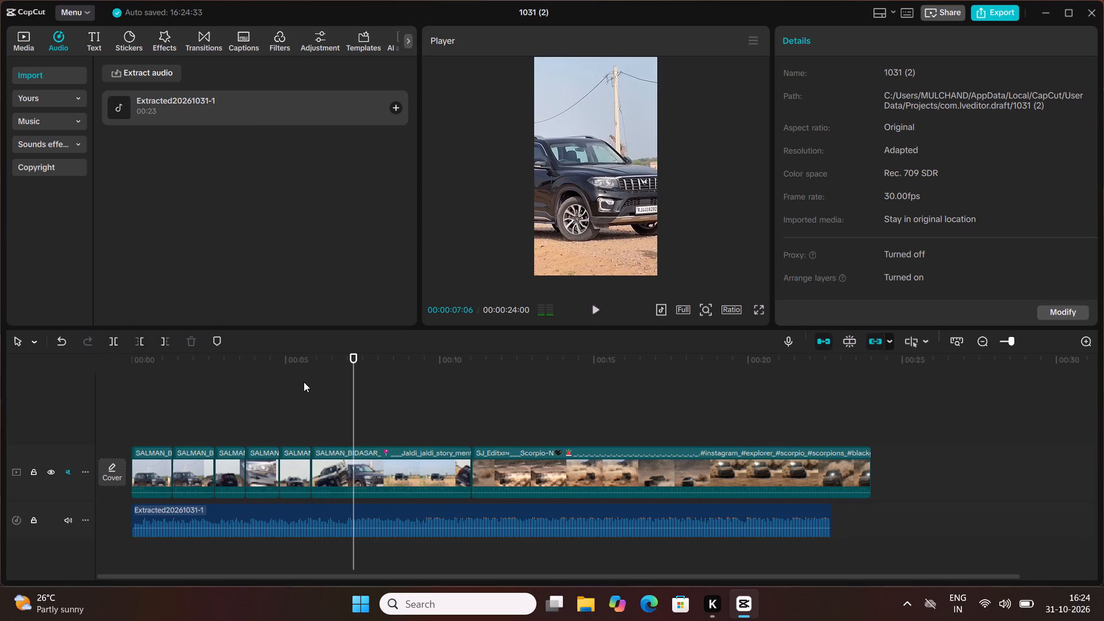
key("space")
key("space")
key("space")
key("space")
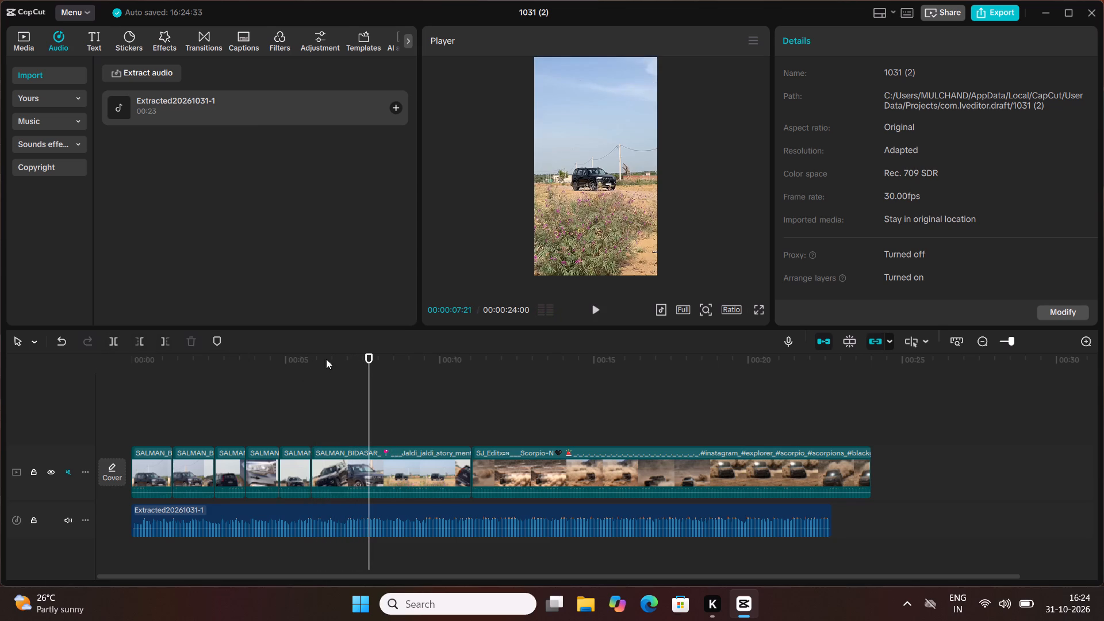
left_click_drag(370, 359, 367, 358)
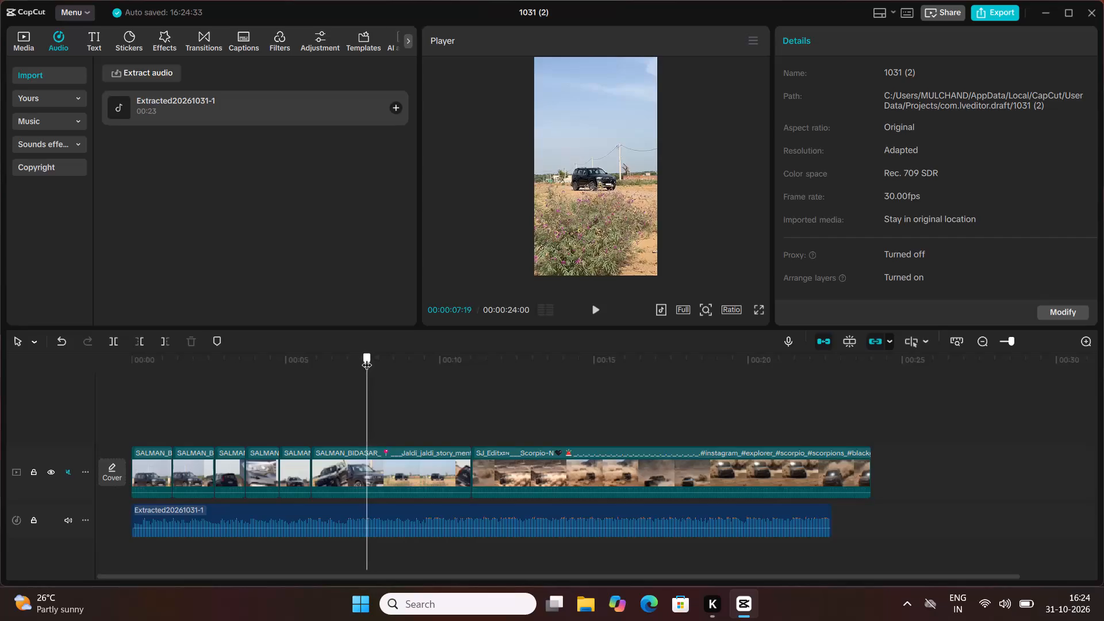
left_click_drag(367, 358, 366, 356)
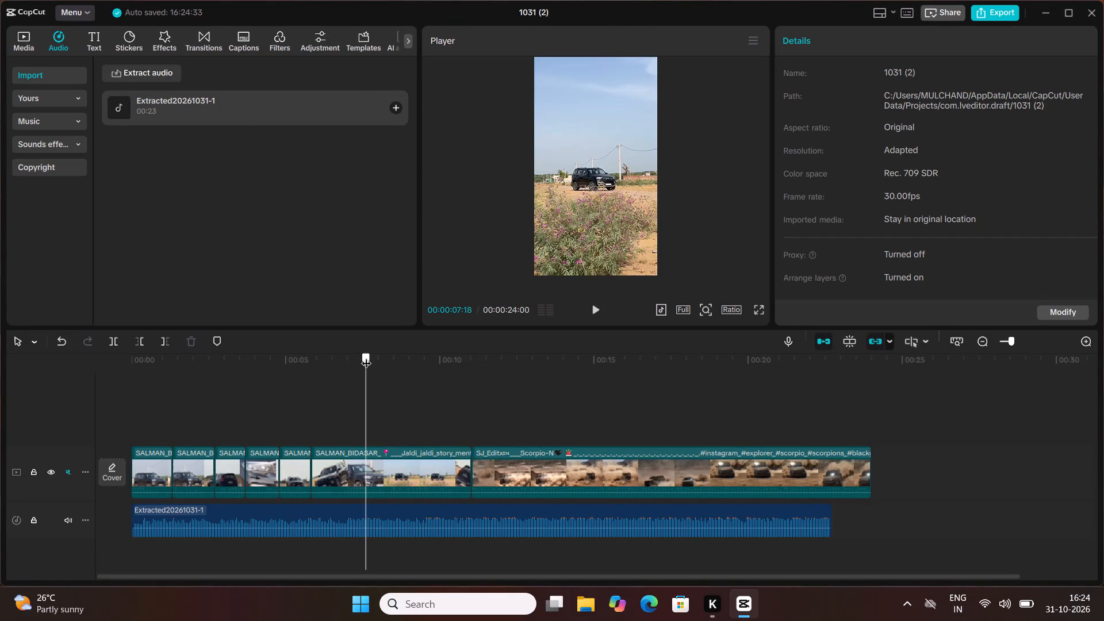
left_click_drag(366, 356, 365, 355)
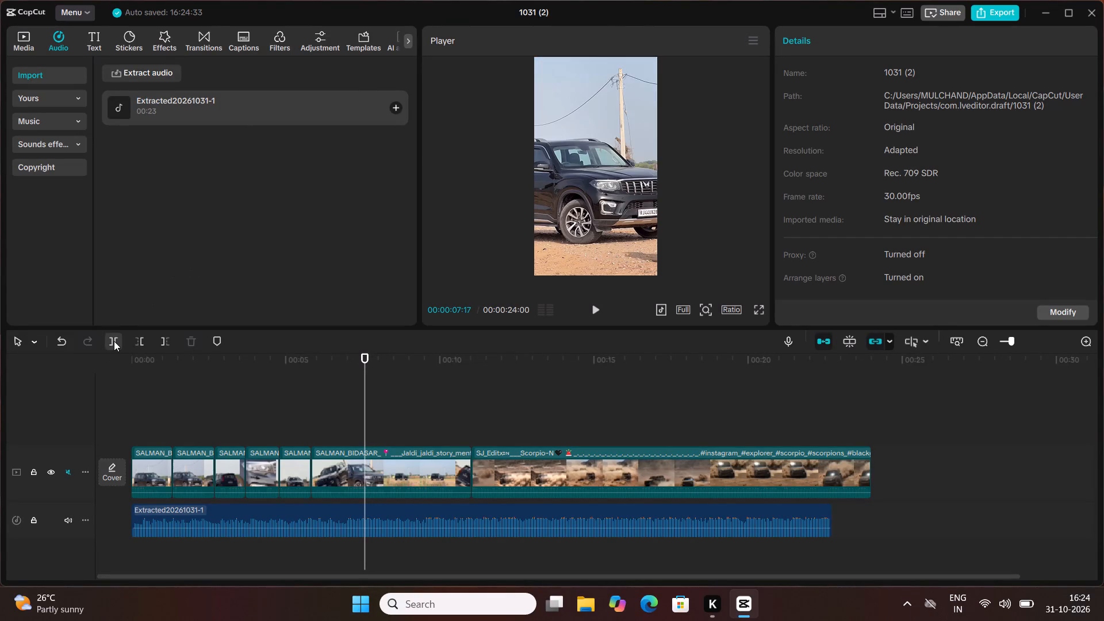
left_click(114, 341)
Play on, find the shot change frame by frame, and split the first SUV clip's remaining portion at 00:00:09:10.
key("space")
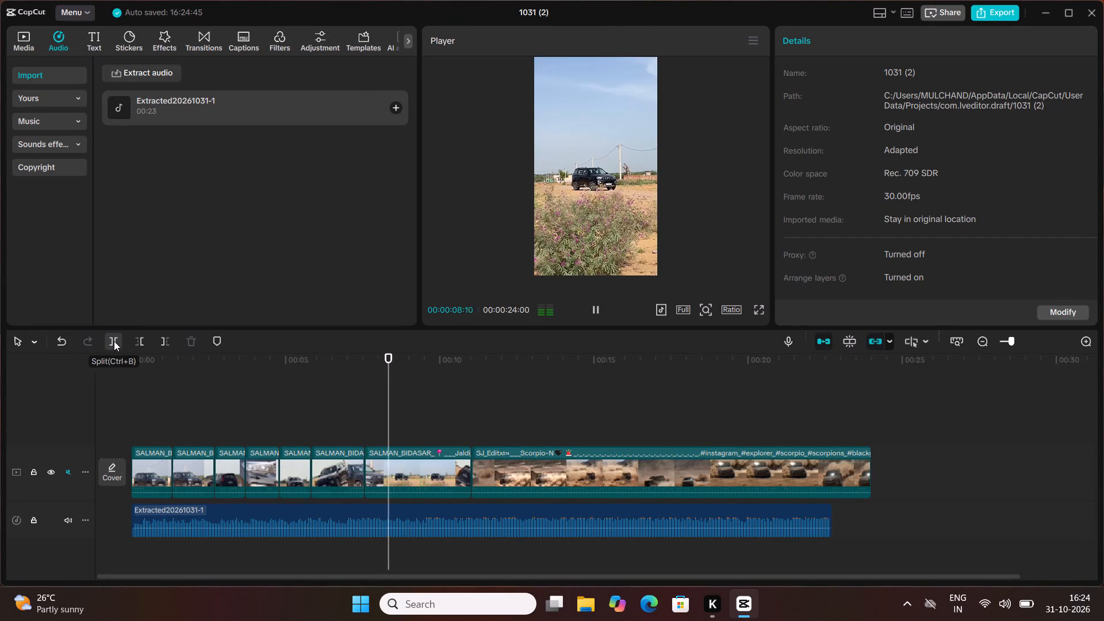
key("space")
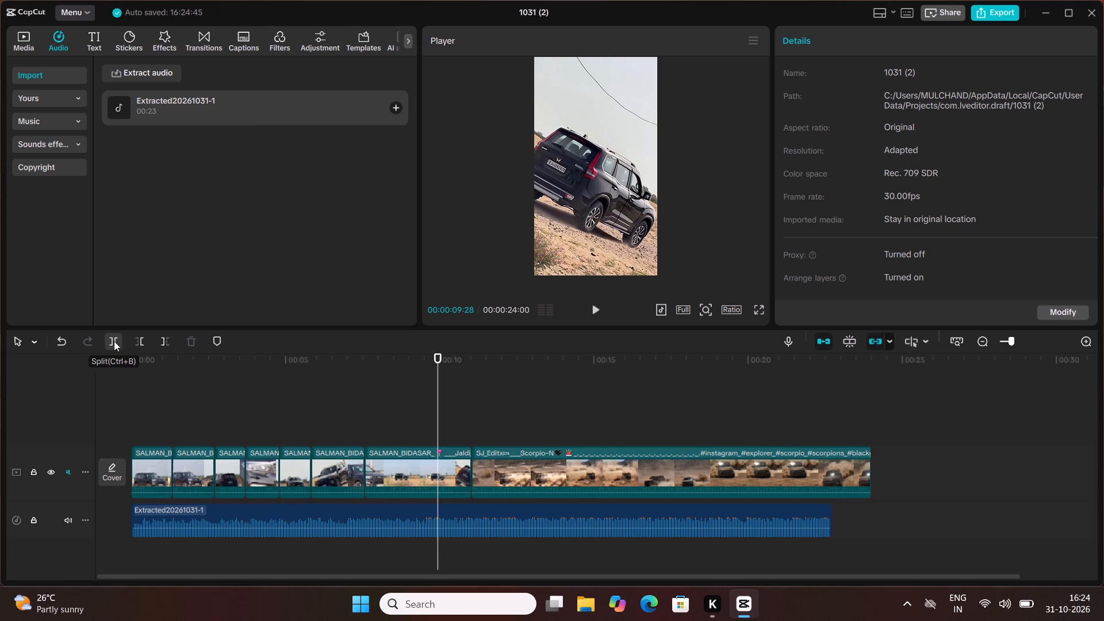
left_click_drag(440, 371, 438, 371)
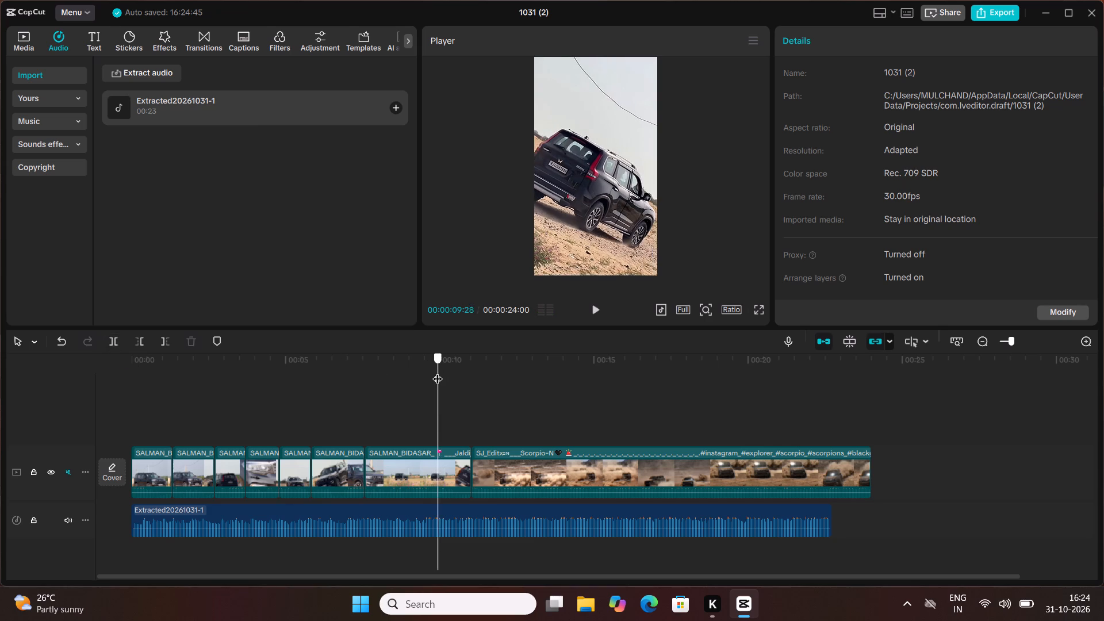
left_click_drag(438, 371, 420, 369)
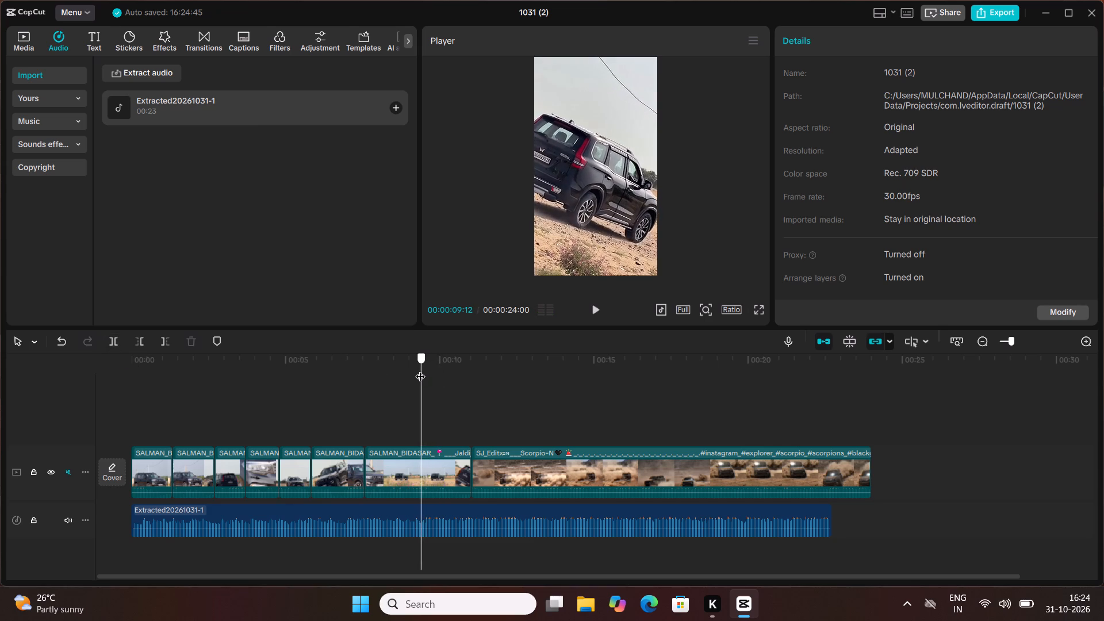
left_click_drag(420, 369, 421, 368)
left_click_drag(421, 368, 420, 368)
key("Left")
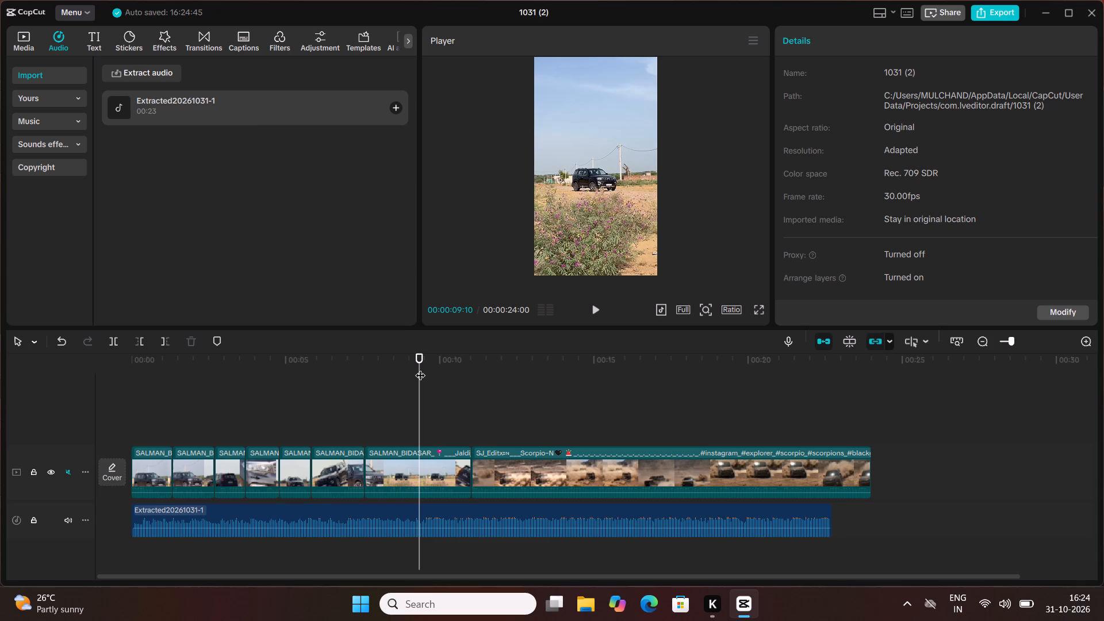
key("Right")
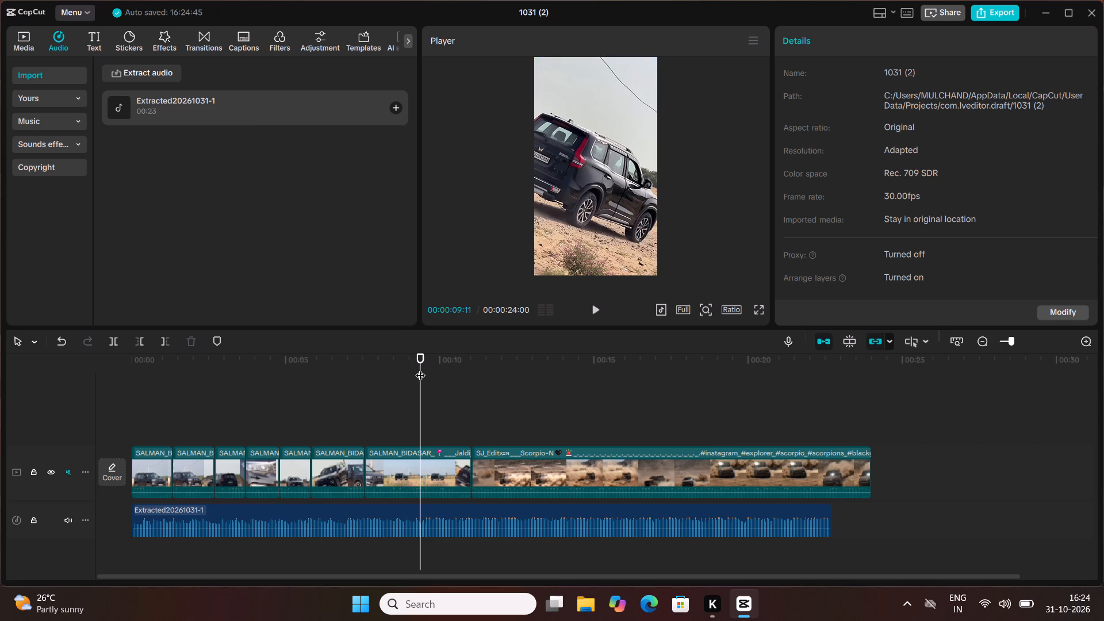
key("Left")
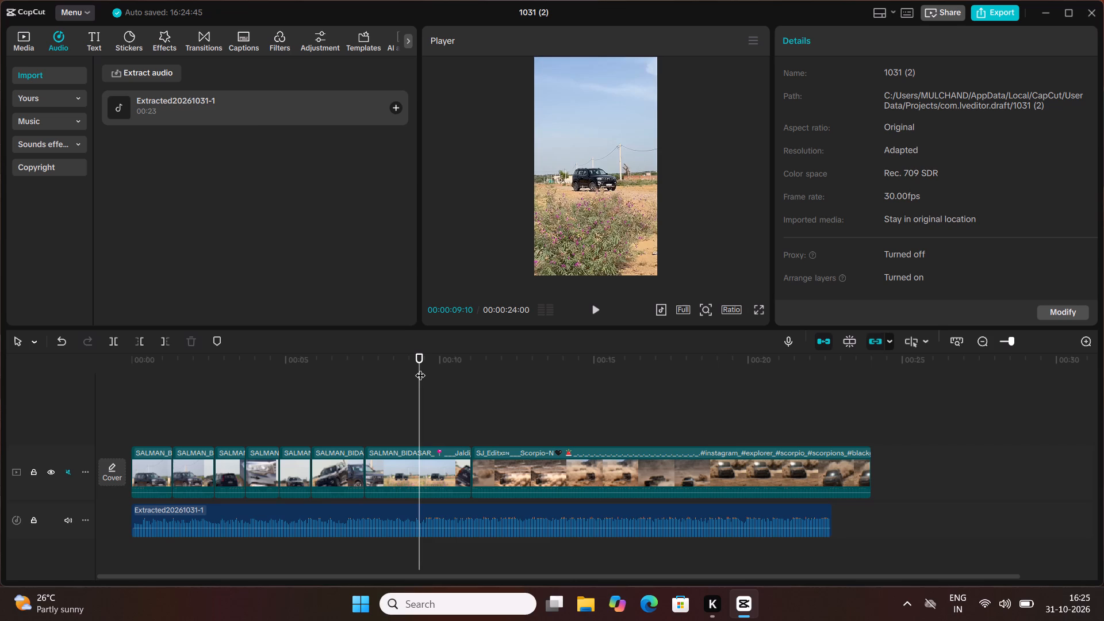
key("Right")
key("Left")
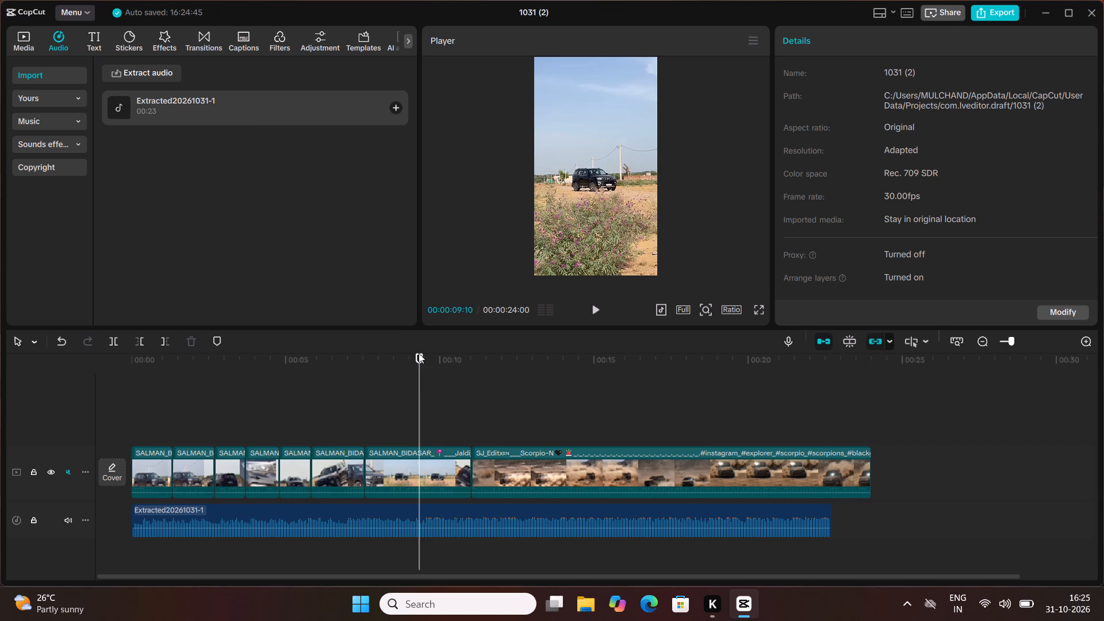
left_click(419, 353)
left_click(116, 343)
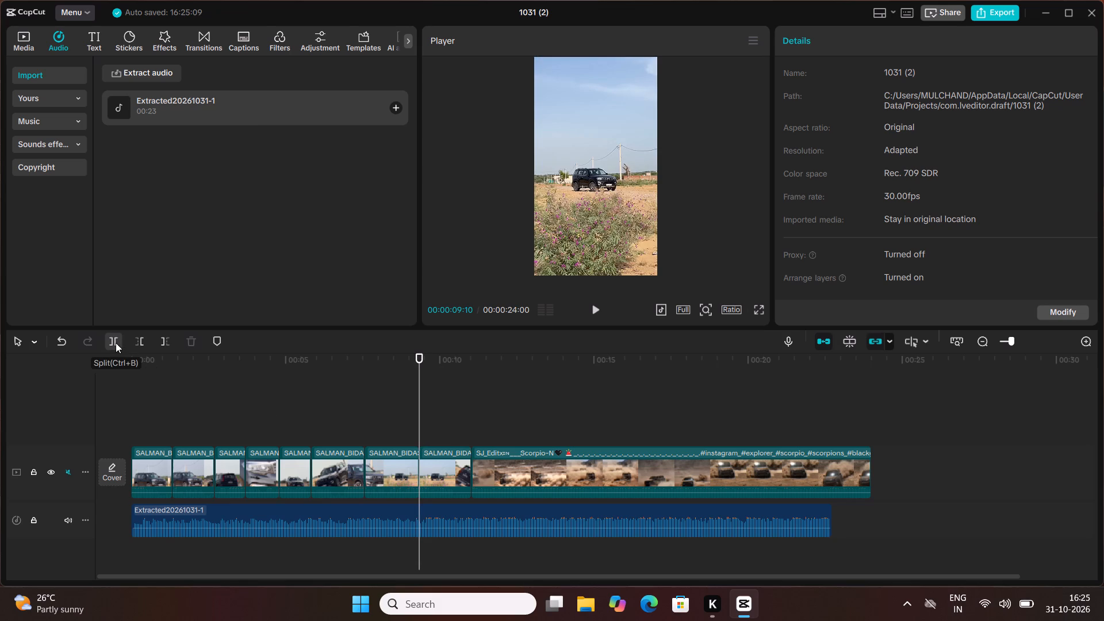
Play on to the start of the second SUV clip and replay the sequence's opening to check the cuts against the beat.
key("space")
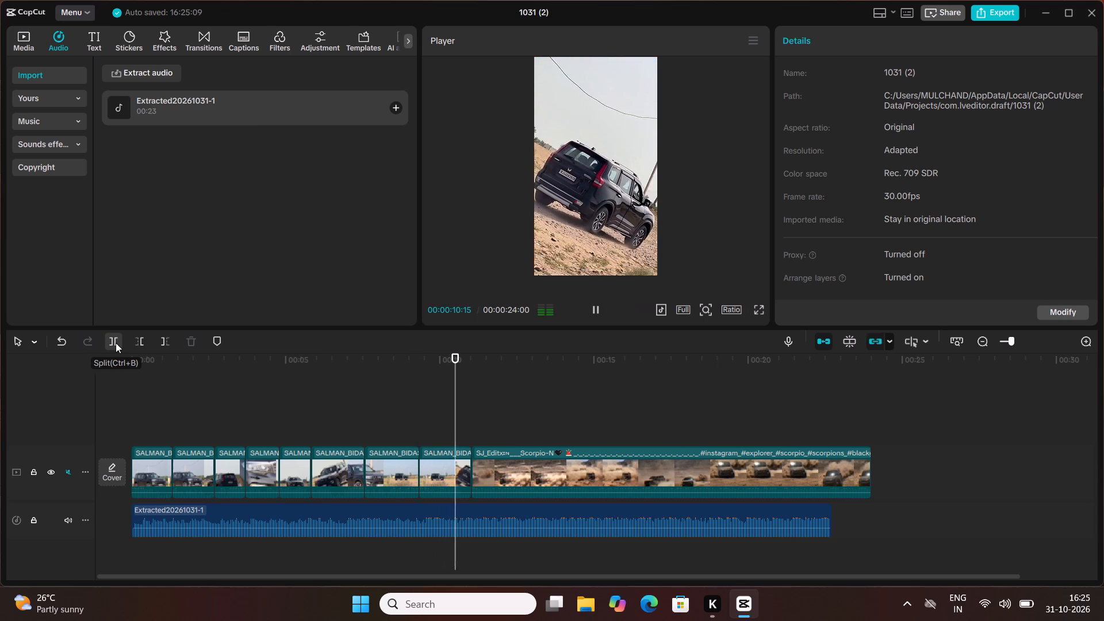
key("space")
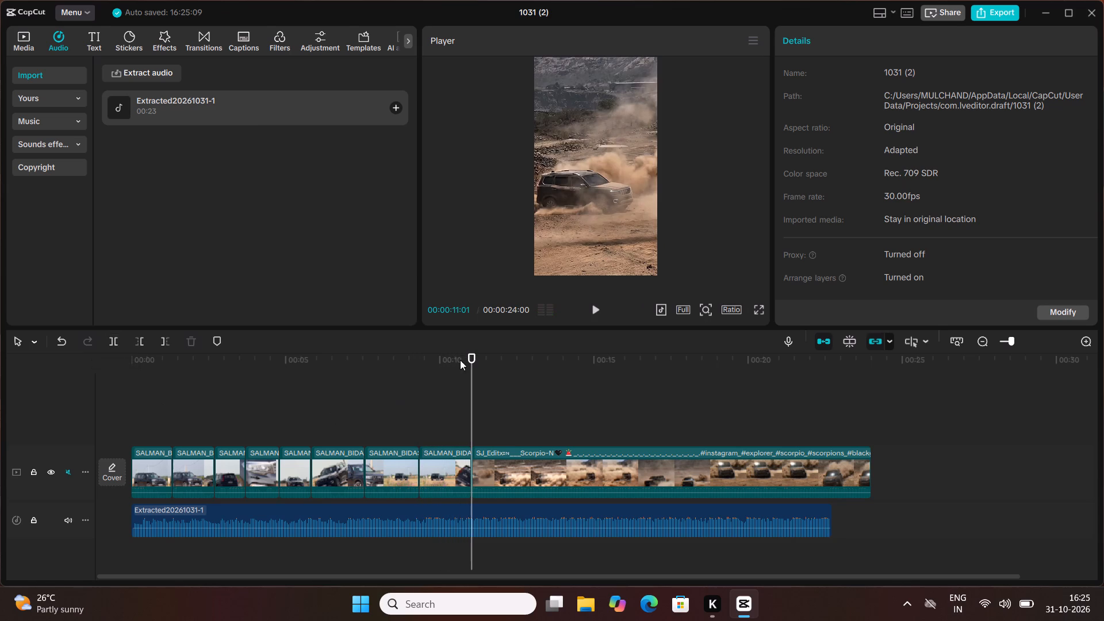
left_click_drag(469, 355, 0, 446)
key("space")
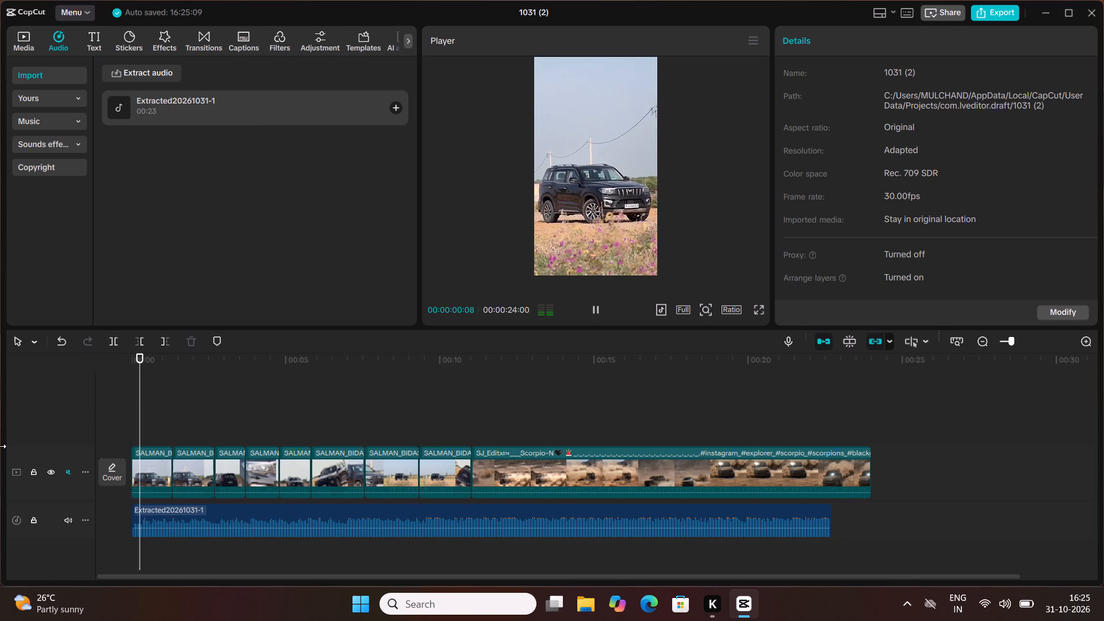
key("space")
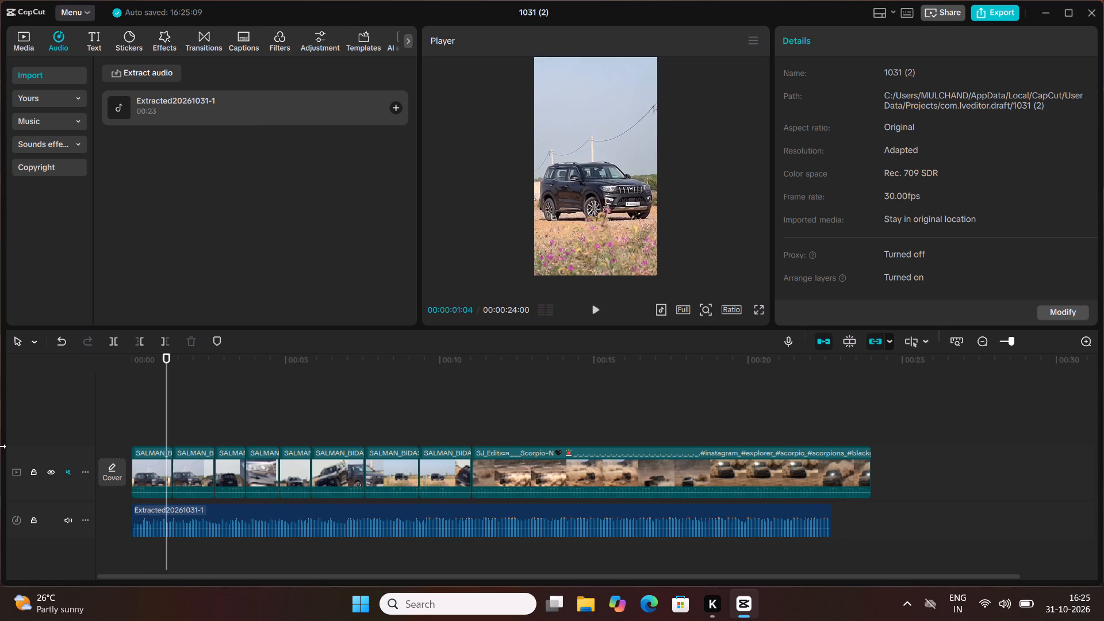
left_click_drag(165, 381, 67, 384)
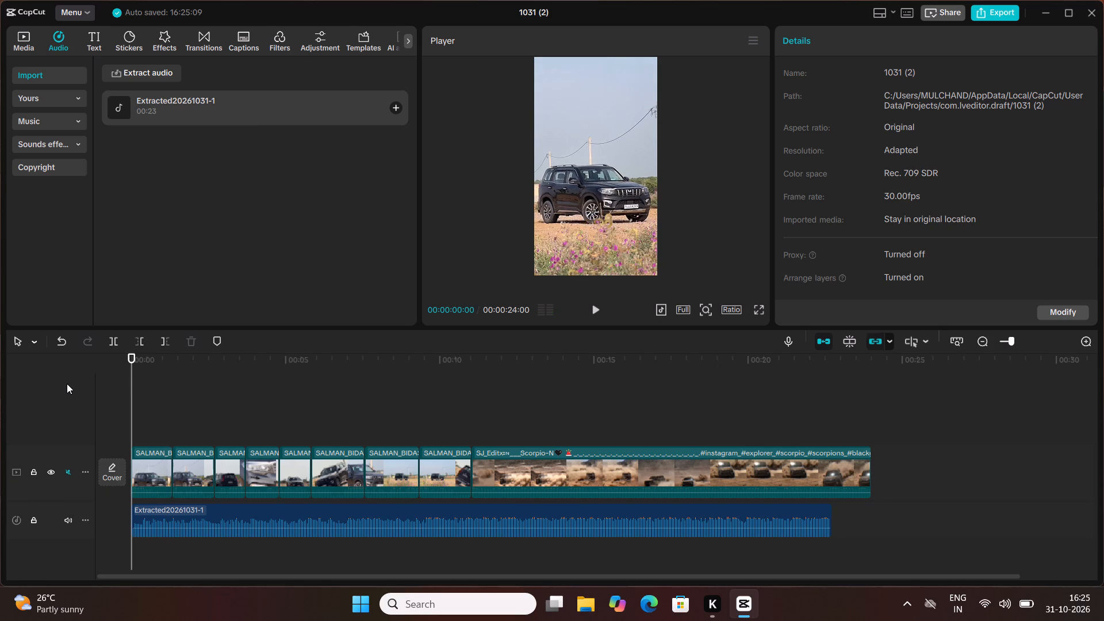
key("space")
key("space")
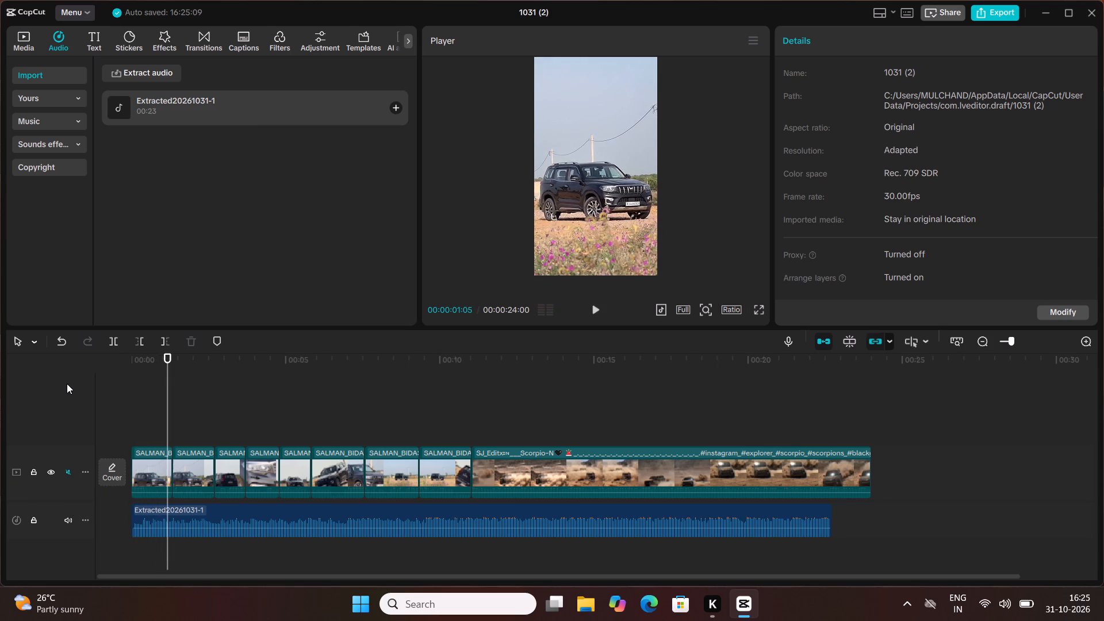
key("space")
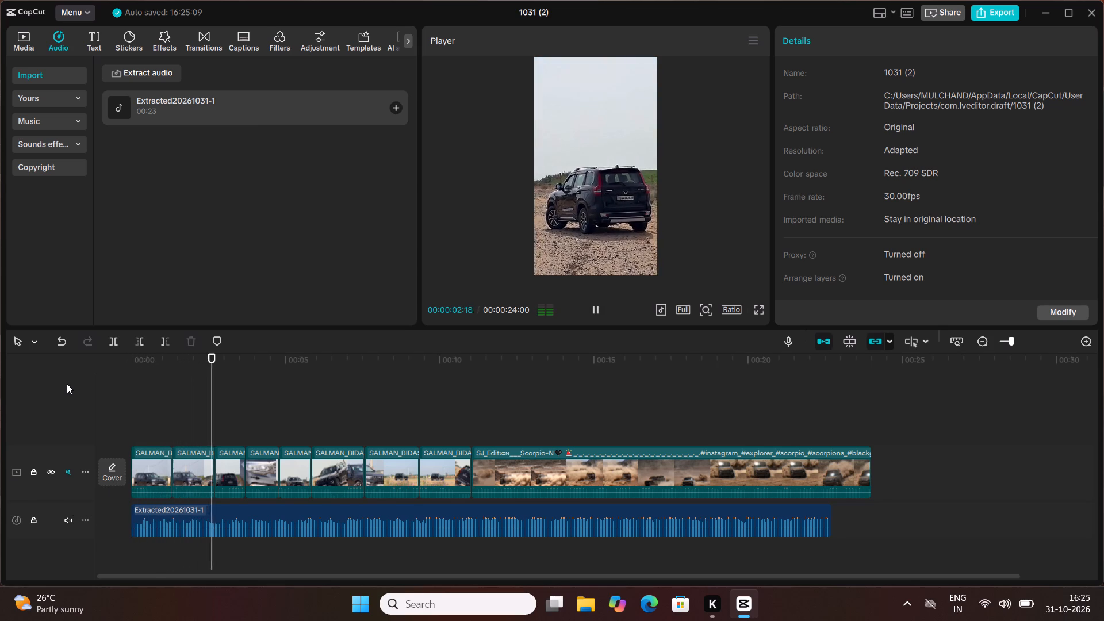
key("space")
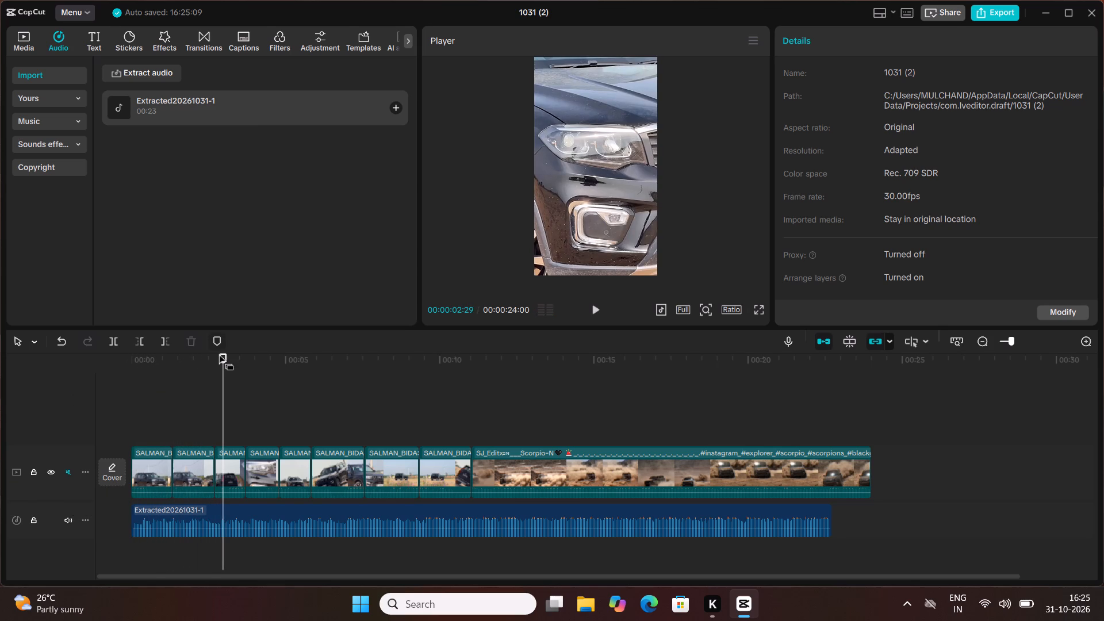
left_click_drag(218, 352, 226, 362)
left_click_drag(226, 362, 153, 369)
left_click_drag(150, 356, 98, 352)
key("space")
key("space")
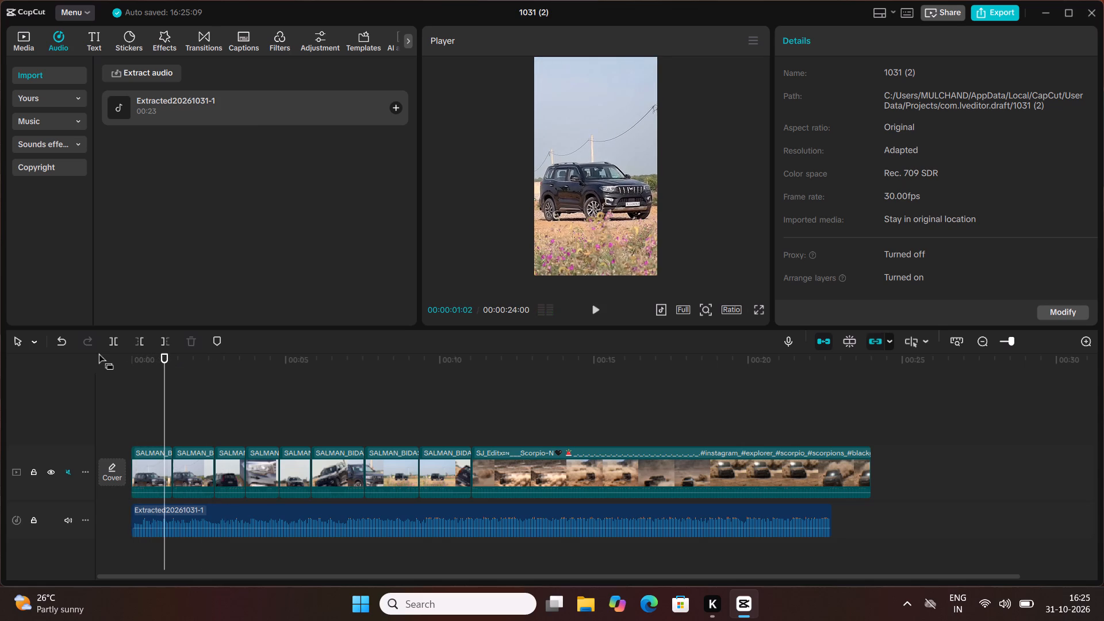
key("space")
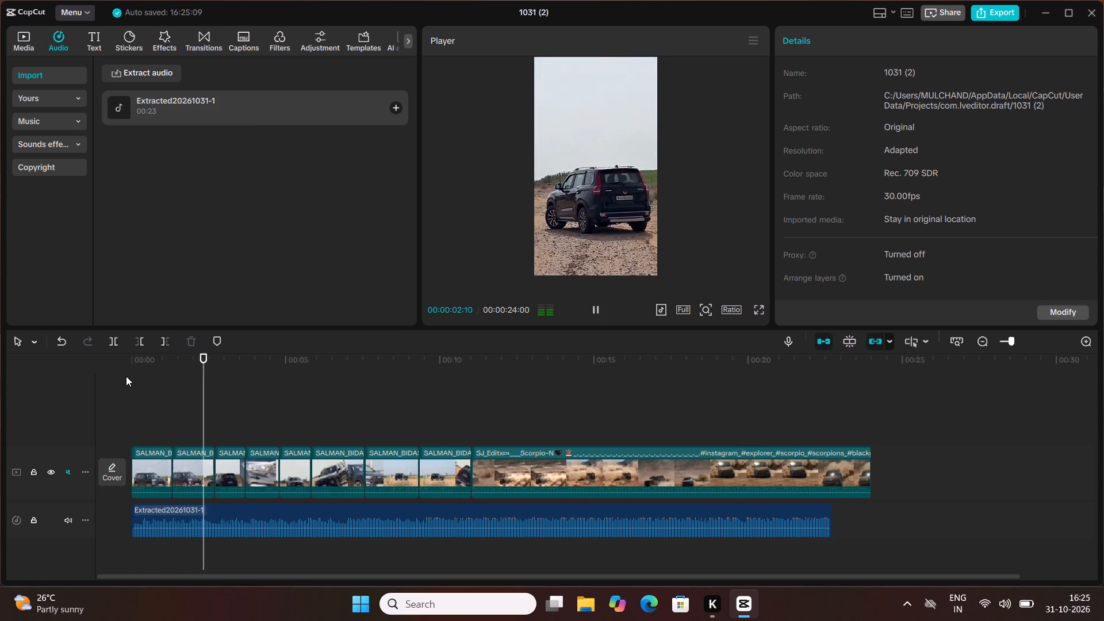
key("space")
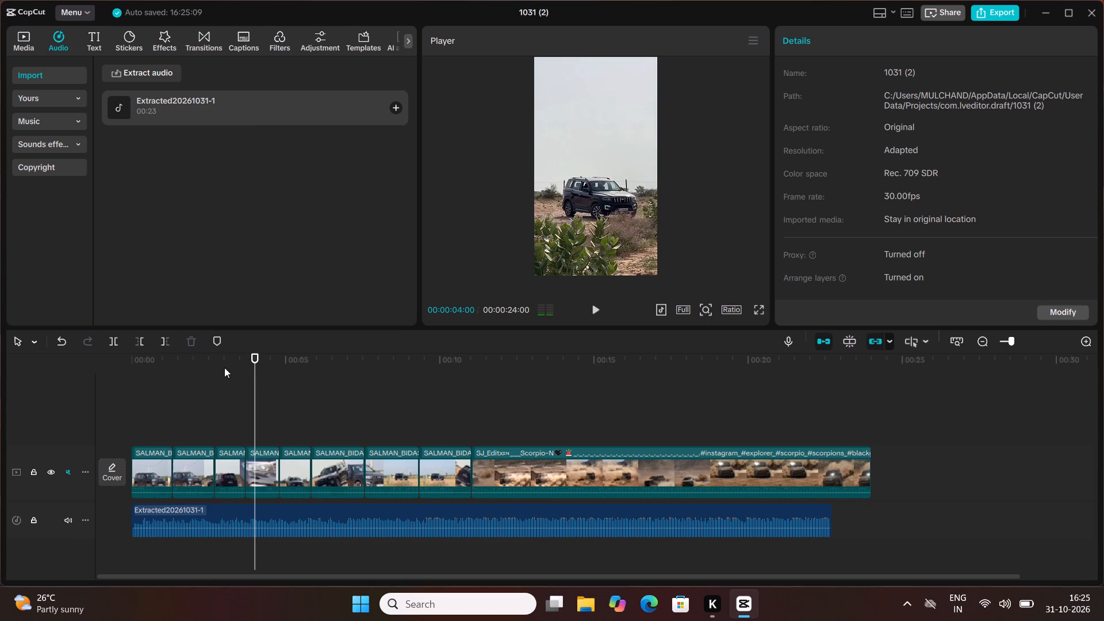
Replay the sequence's opening several times in short stretches to check the first cuts against the audio's beat.
left_click_drag(254, 358, 112, 399)
key("space")
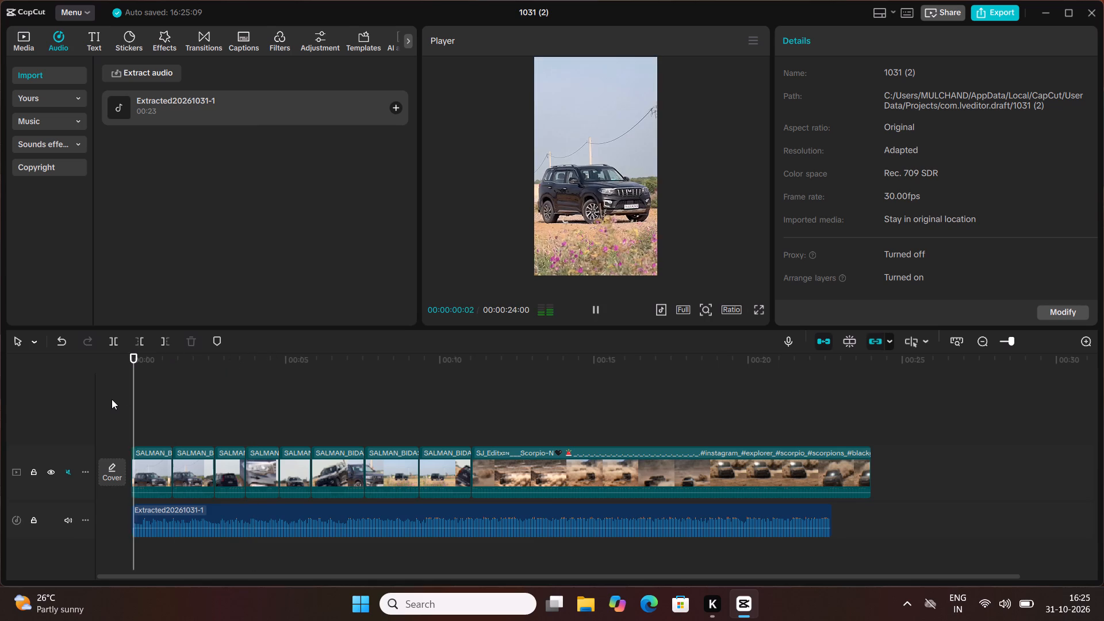
key("space")
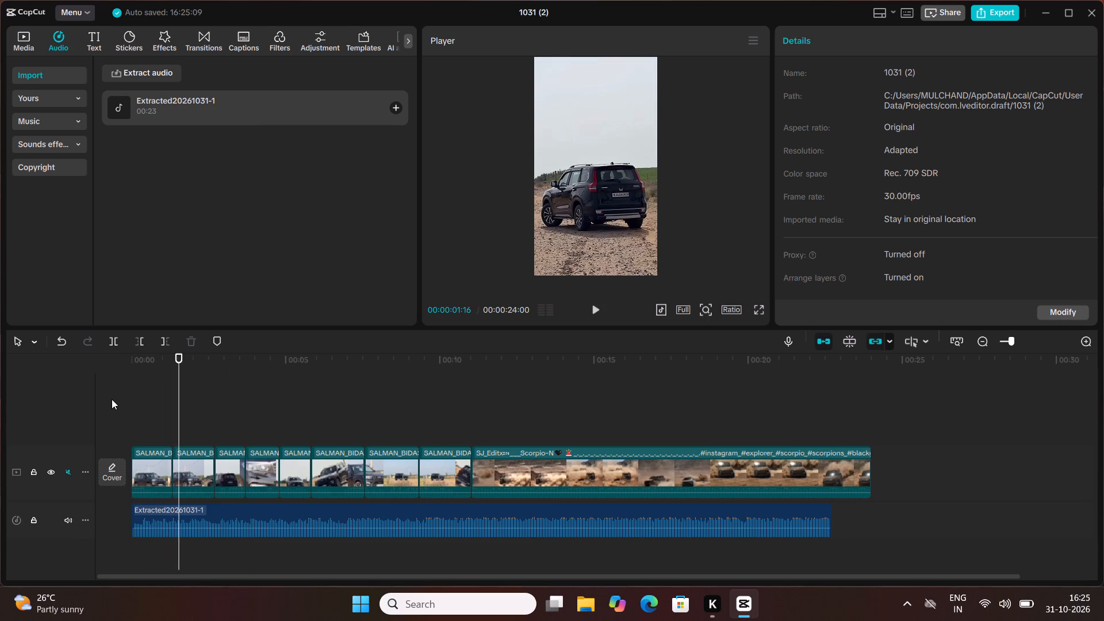
key("space")
key("space")
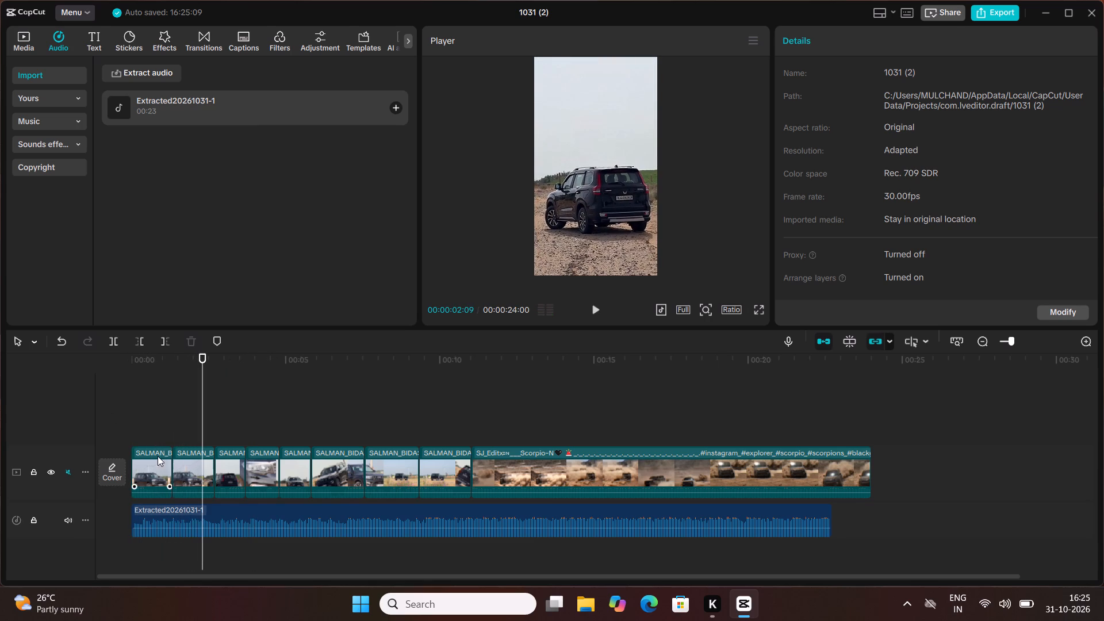
left_click_drag(201, 361, 160, 377)
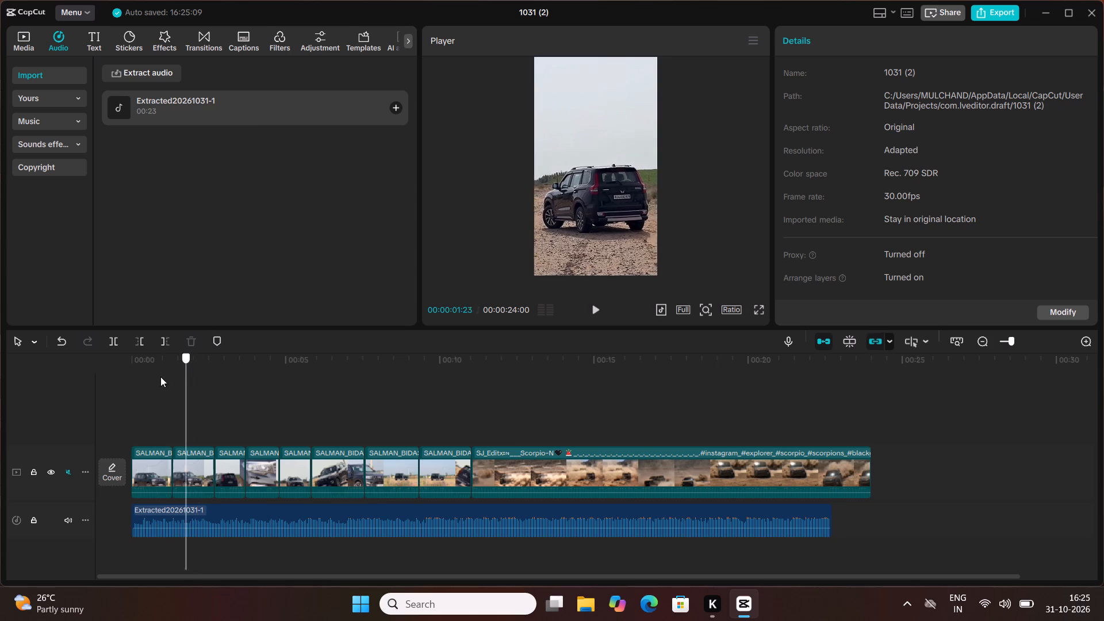
left_click_drag(160, 377, 147, 379)
key("space")
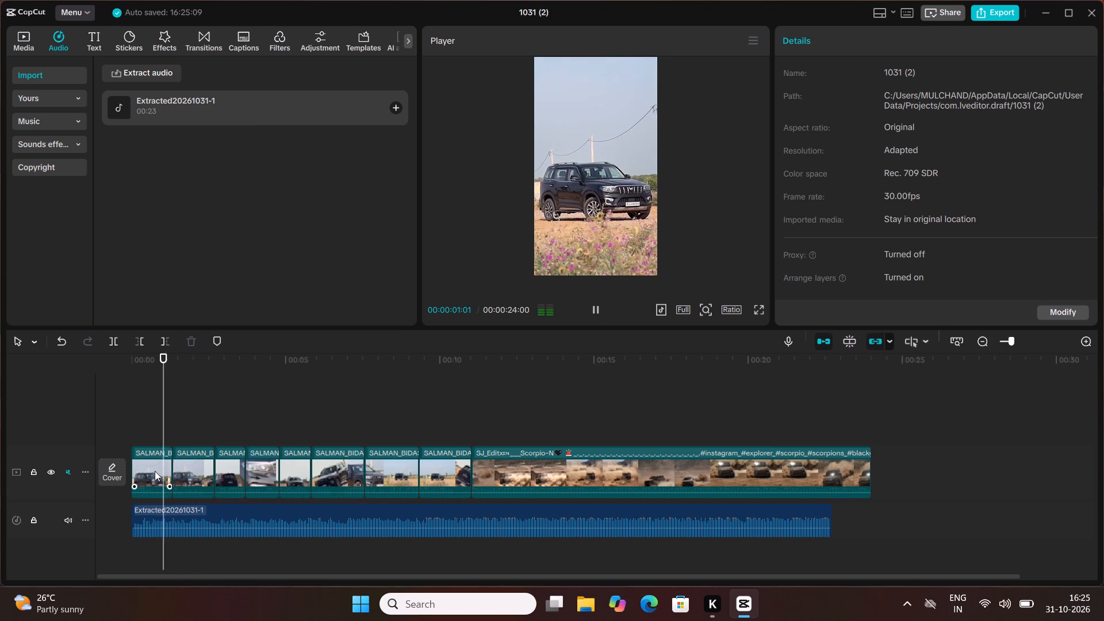
key("space")
left_click_drag(163, 356, 78, 365)
key("space")
key("space")
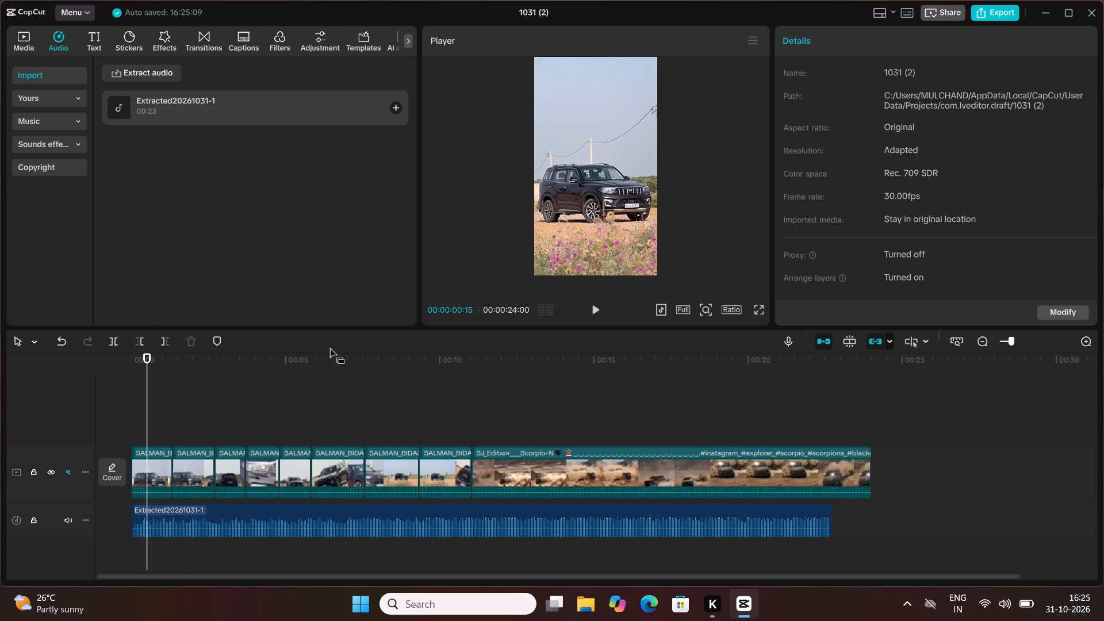
Apply a Custom speed curve to the first segment and lower both halves of its first curve point to about 0.69x.
left_click(151, 469)
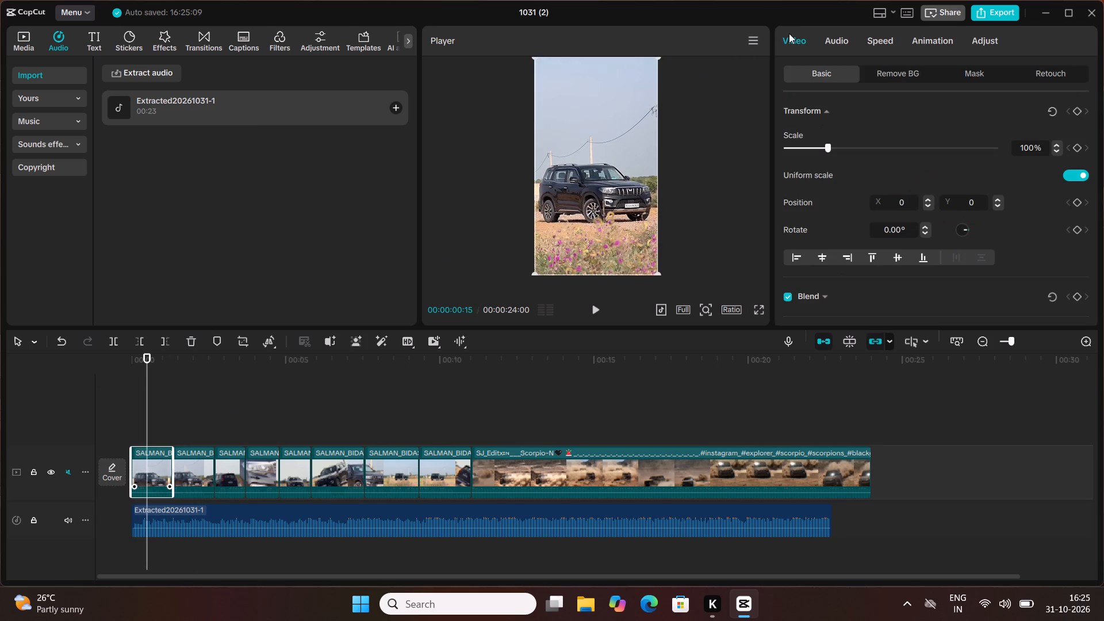
left_click(880, 36)
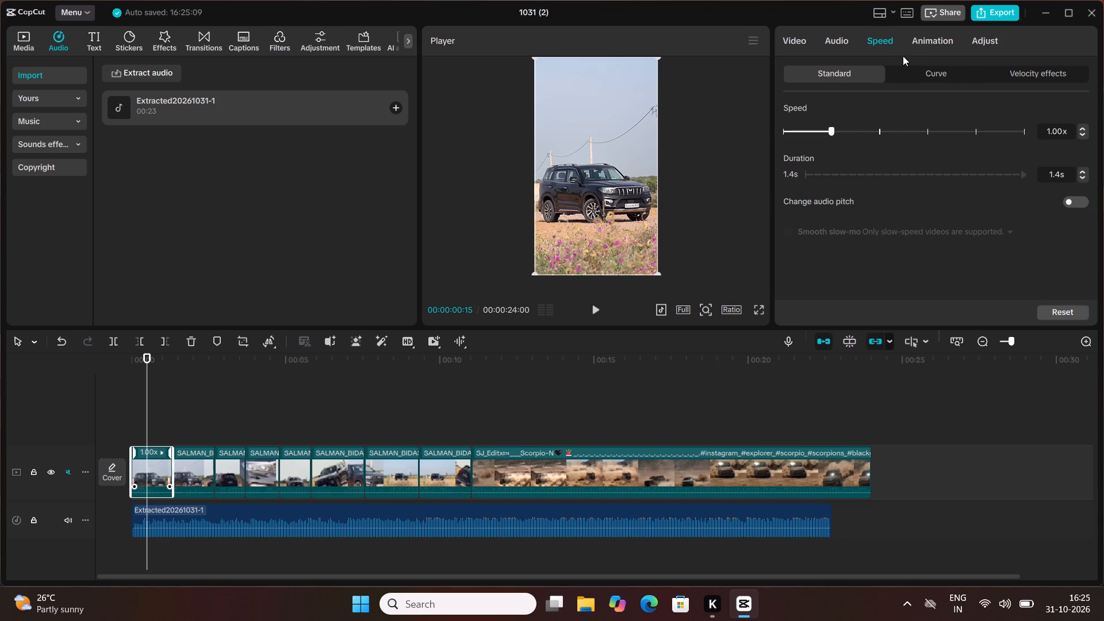
left_click(933, 69)
double_click(883, 123)
left_click(876, 125)
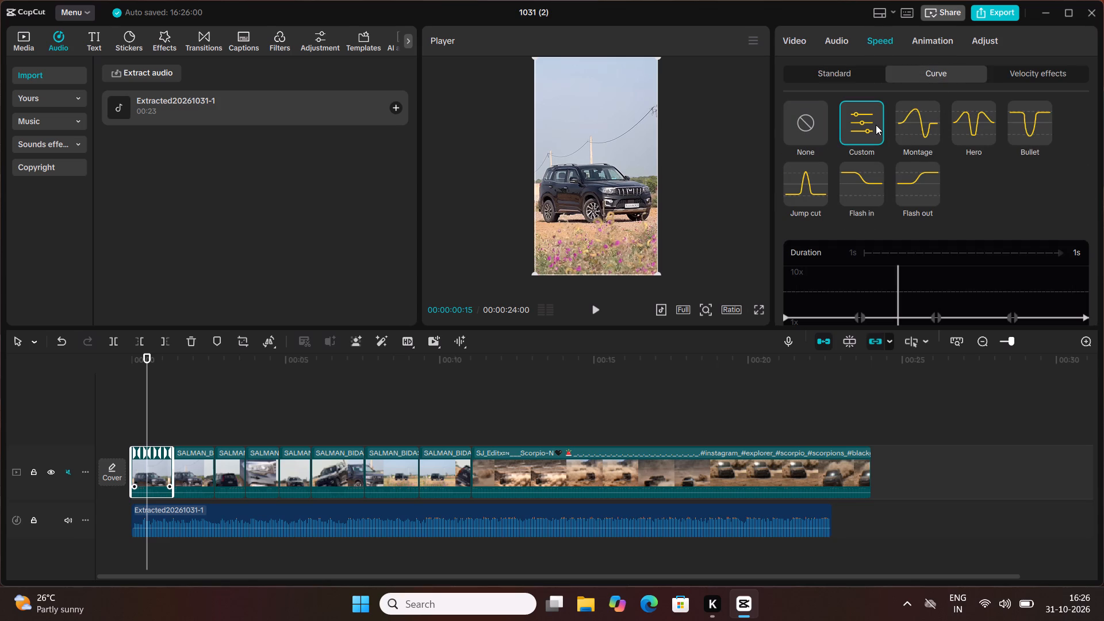
scroll(876, 125, "up", 5)
scroll(876, 125, "down", 5)
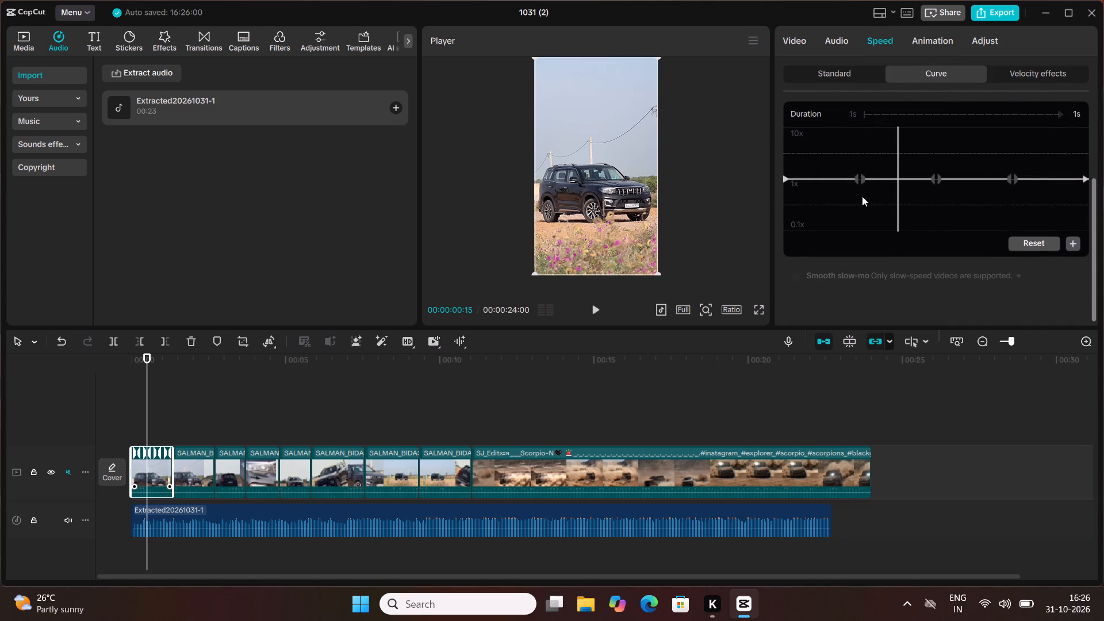
double_click(860, 179)
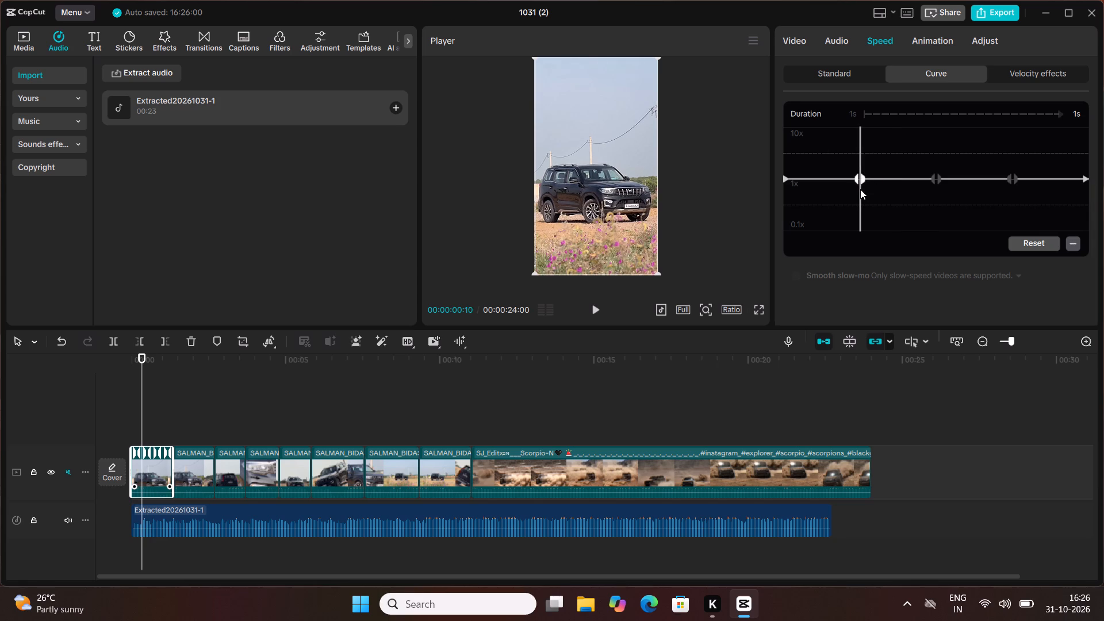
left_click_drag(855, 181, 856, 197)
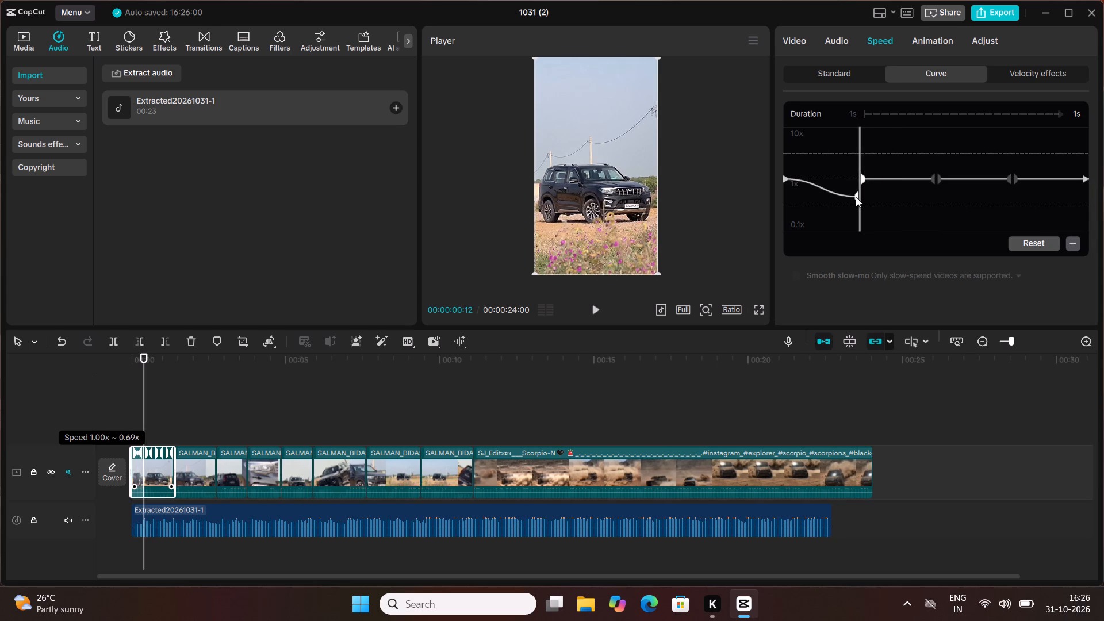
left_click_drag(856, 197, 856, 197)
left_click_drag(862, 175, 862, 185)
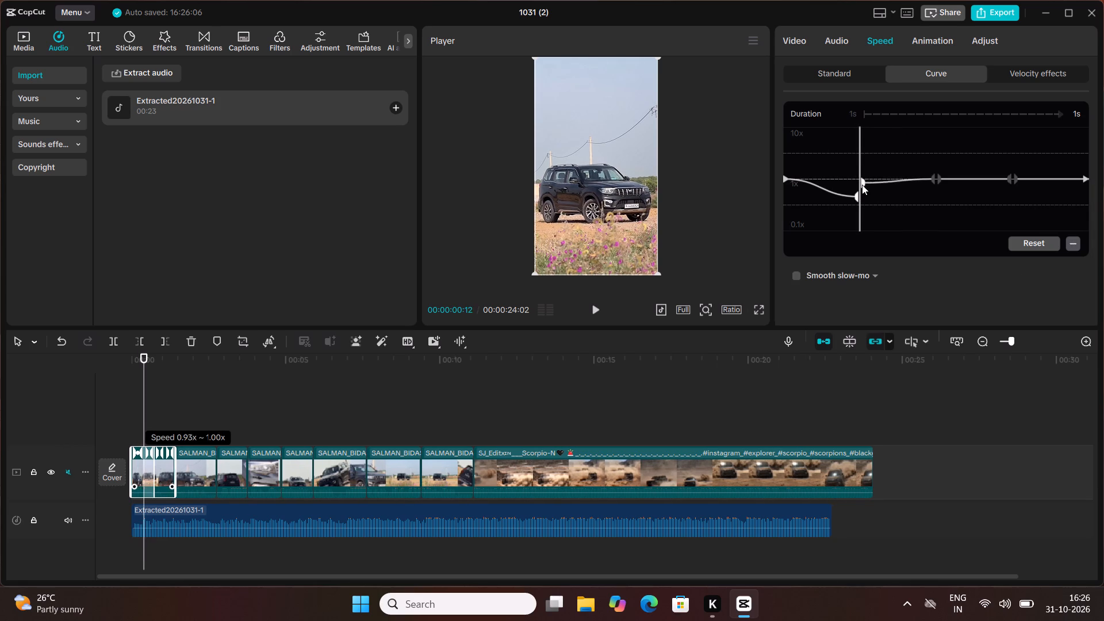
left_click_drag(862, 185, 862, 195)
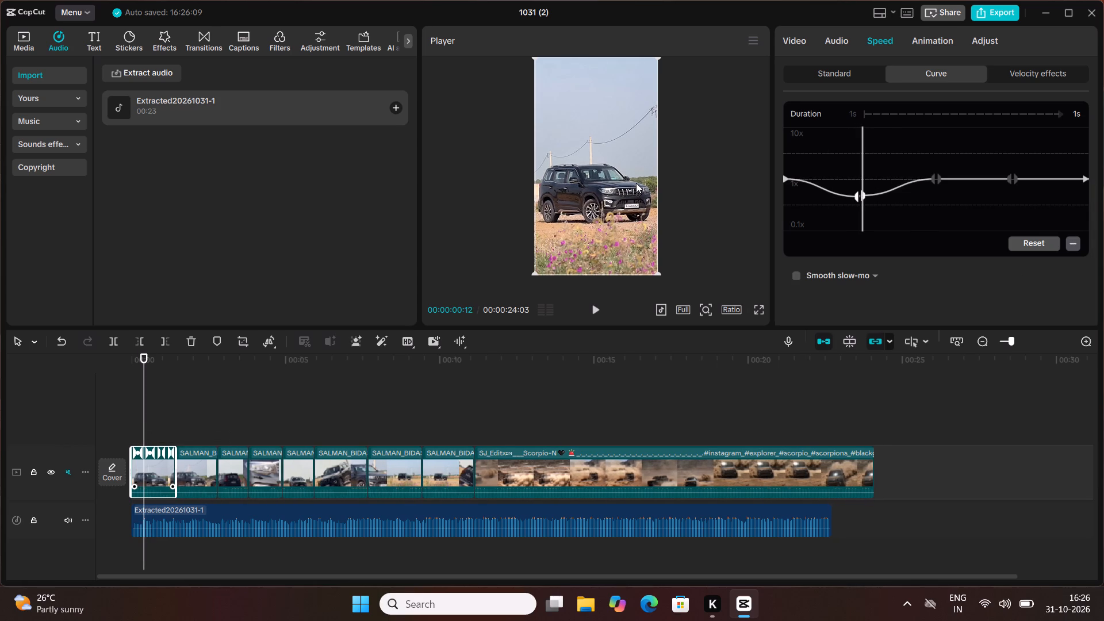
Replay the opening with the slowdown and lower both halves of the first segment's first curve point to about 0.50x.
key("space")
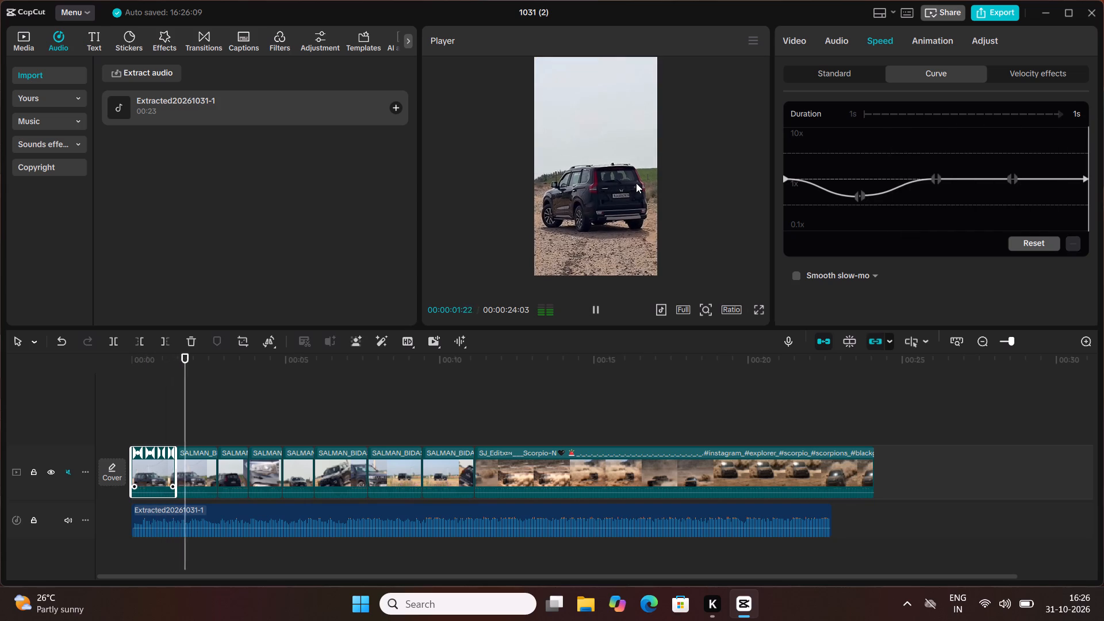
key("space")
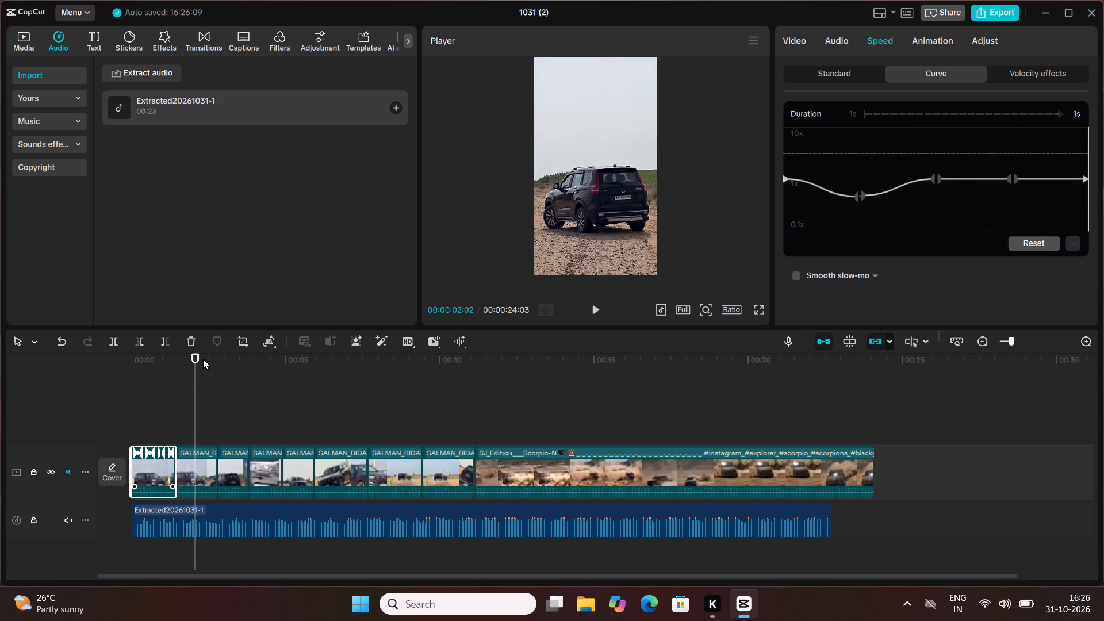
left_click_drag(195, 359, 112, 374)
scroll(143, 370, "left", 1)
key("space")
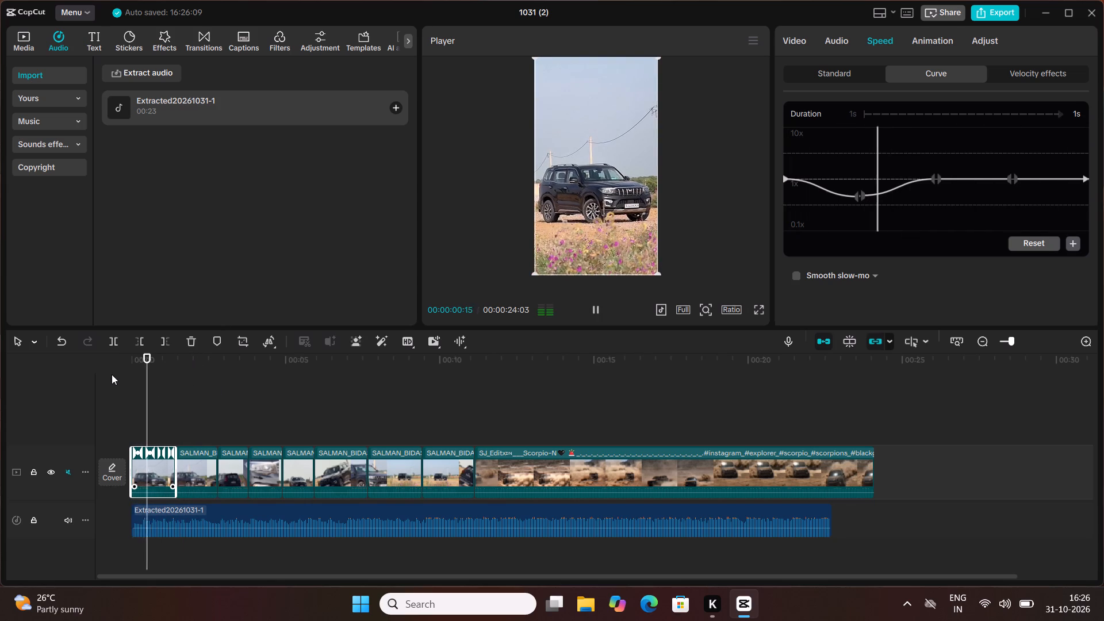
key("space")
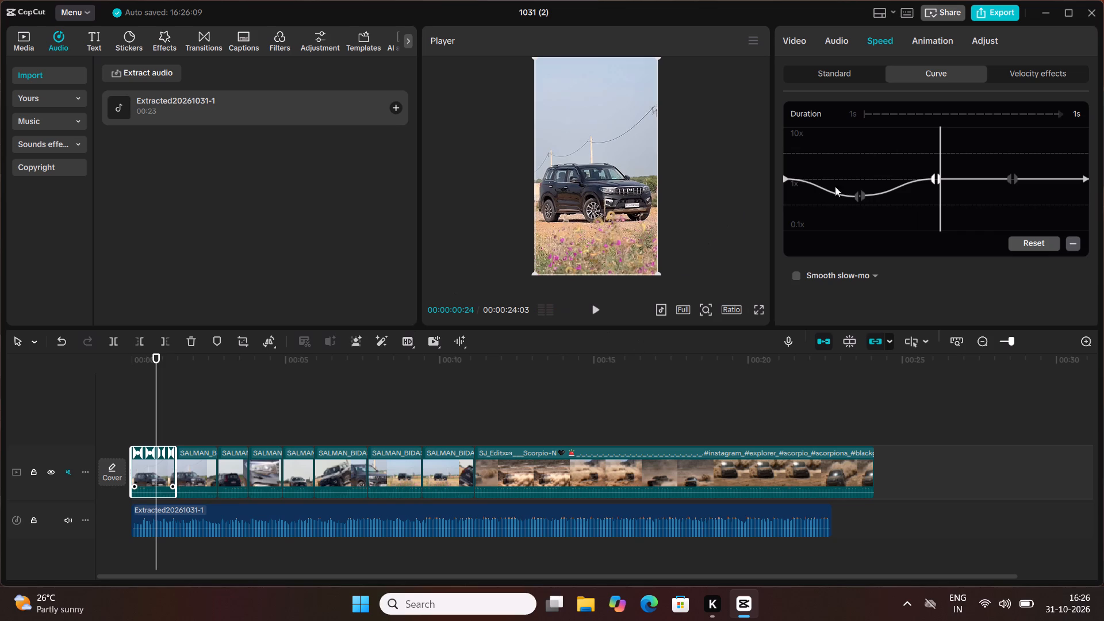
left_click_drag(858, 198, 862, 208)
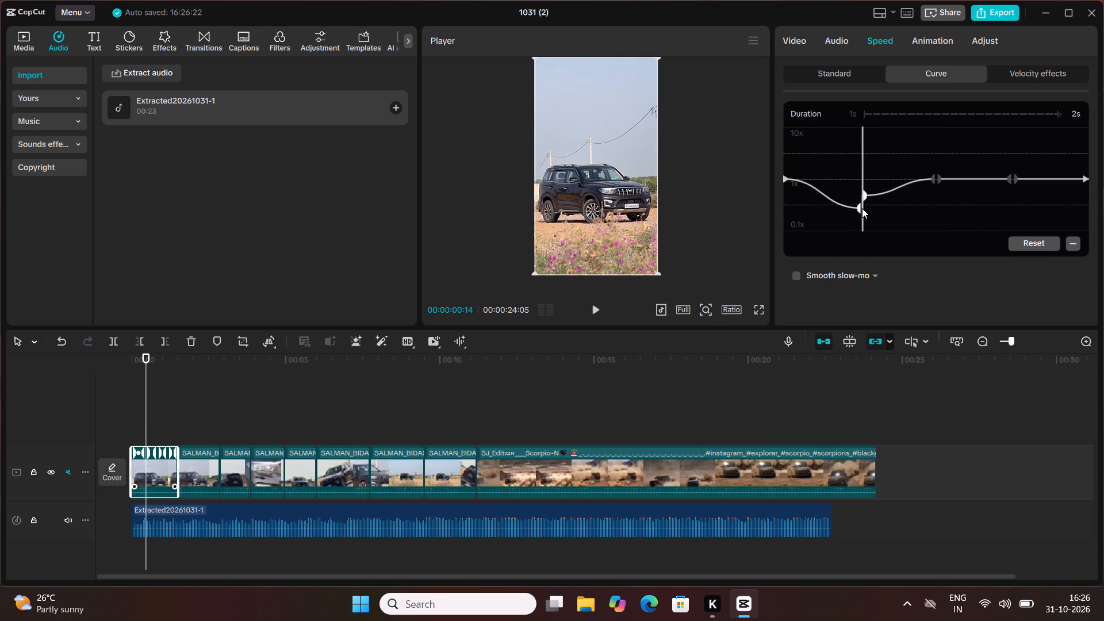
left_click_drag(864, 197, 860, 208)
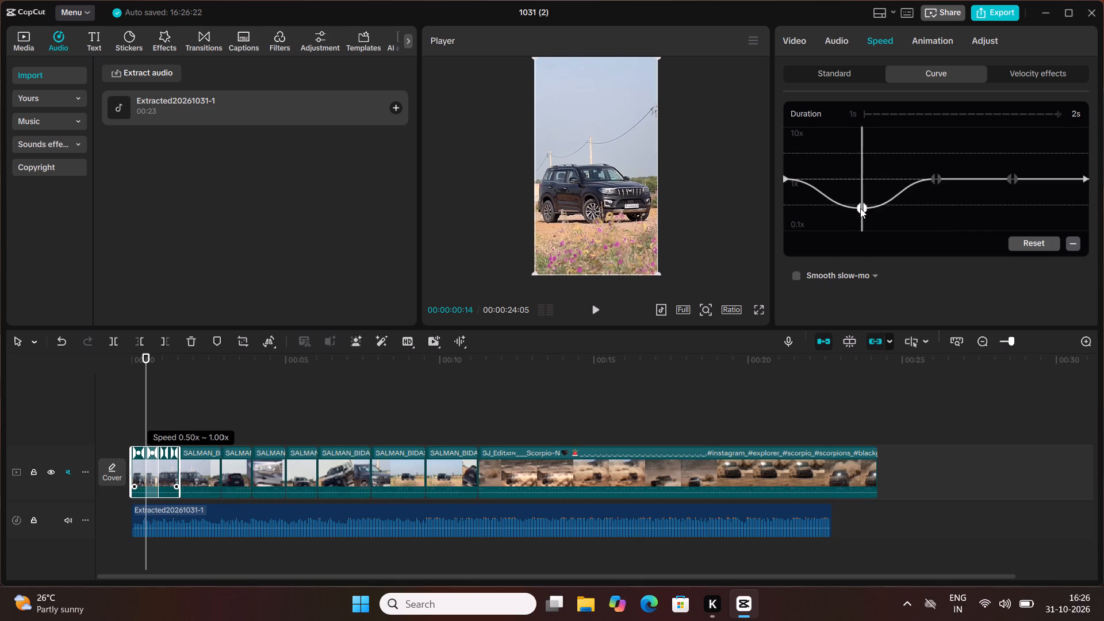
Deselect the segment and replay the opening repeatedly to check the slowed first segment against the beat.
left_click_drag(153, 417, 164, 389)
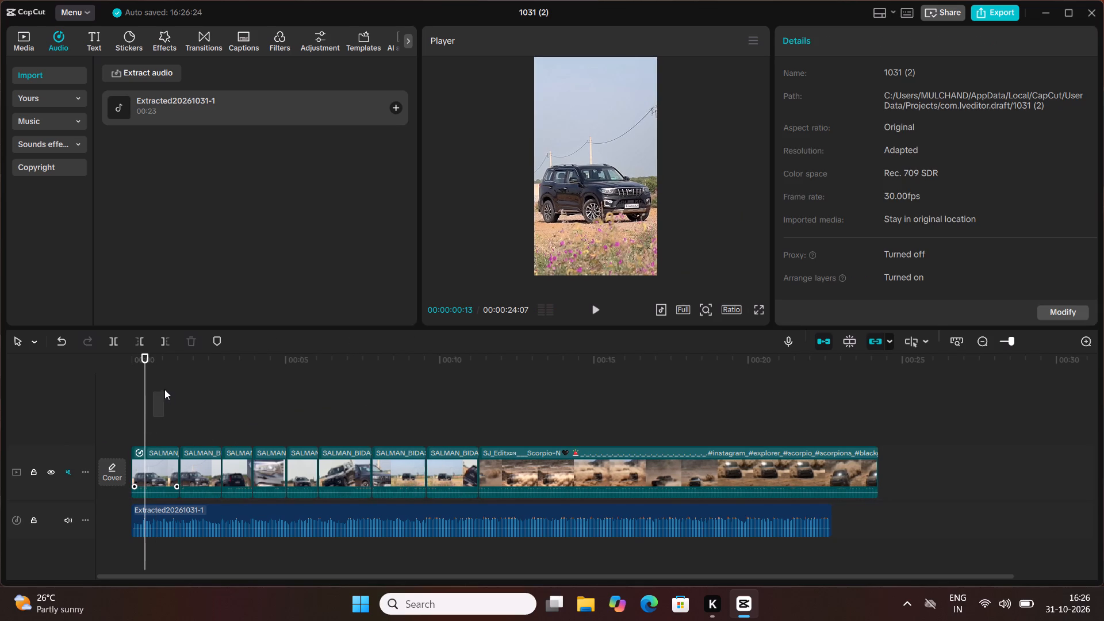
left_click_drag(164, 389, 165, 389)
left_click_drag(147, 371, 108, 378)
key("space")
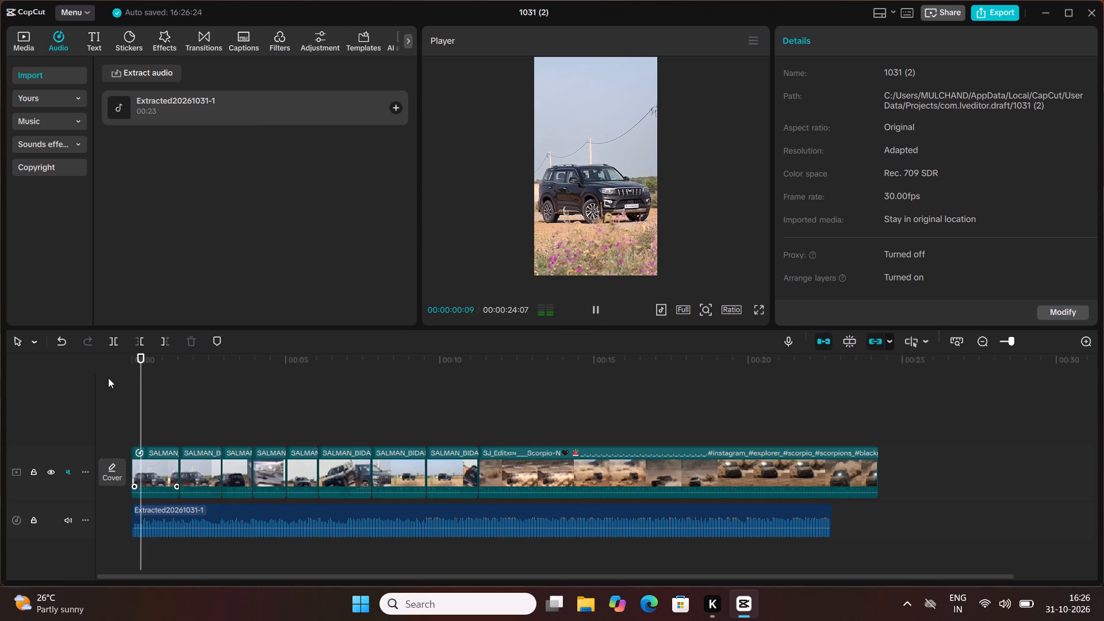
key("space")
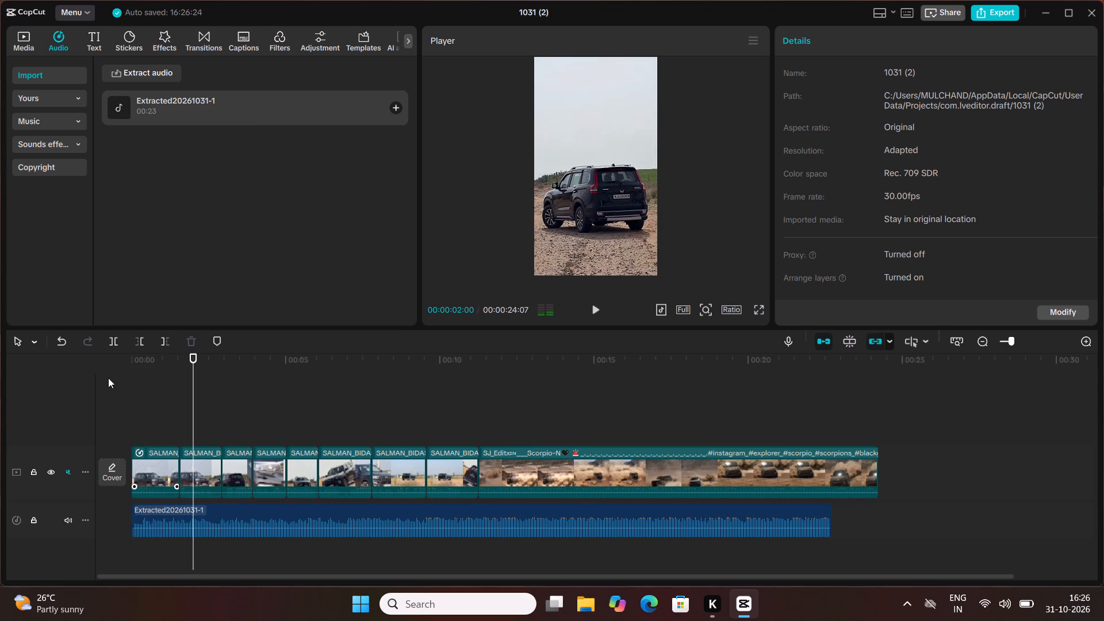
left_click_drag(185, 358, 91, 373)
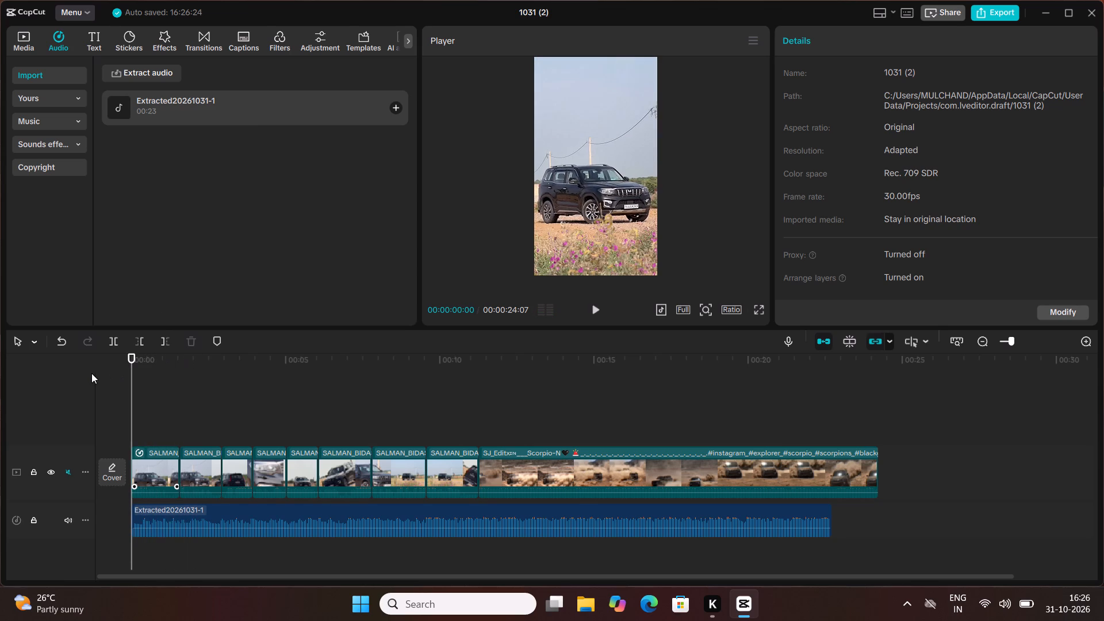
key("space")
key("space")
key("space")
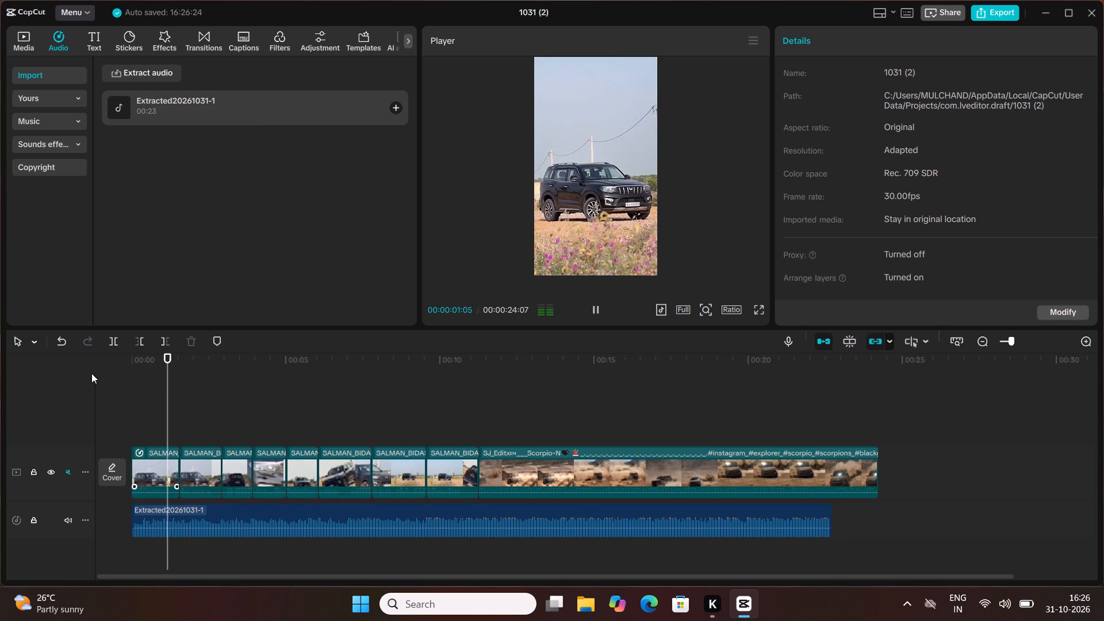
key("space")
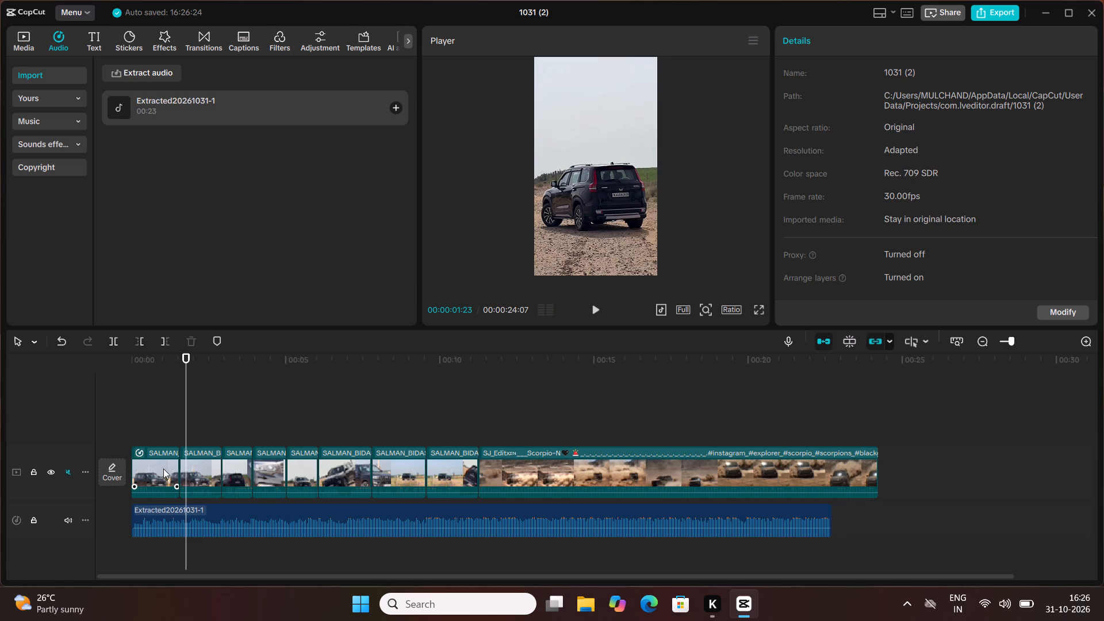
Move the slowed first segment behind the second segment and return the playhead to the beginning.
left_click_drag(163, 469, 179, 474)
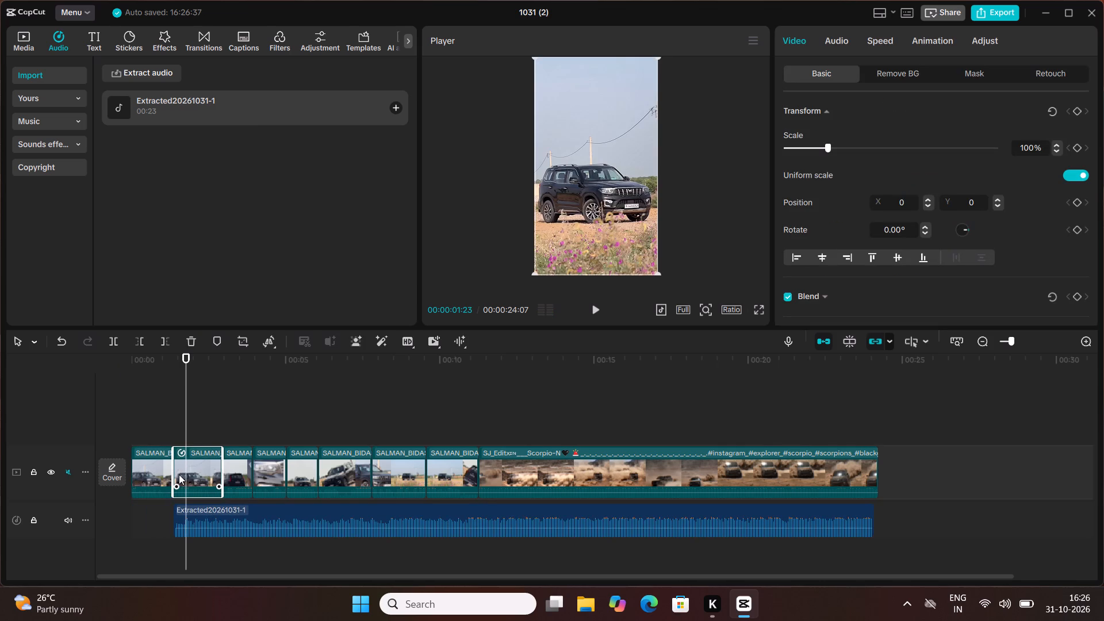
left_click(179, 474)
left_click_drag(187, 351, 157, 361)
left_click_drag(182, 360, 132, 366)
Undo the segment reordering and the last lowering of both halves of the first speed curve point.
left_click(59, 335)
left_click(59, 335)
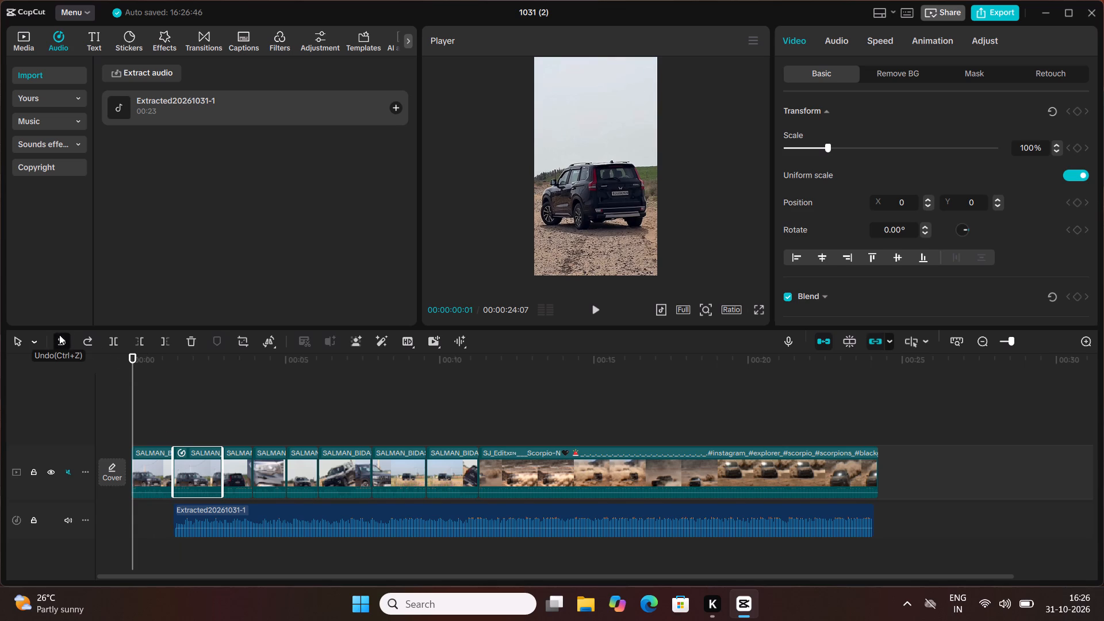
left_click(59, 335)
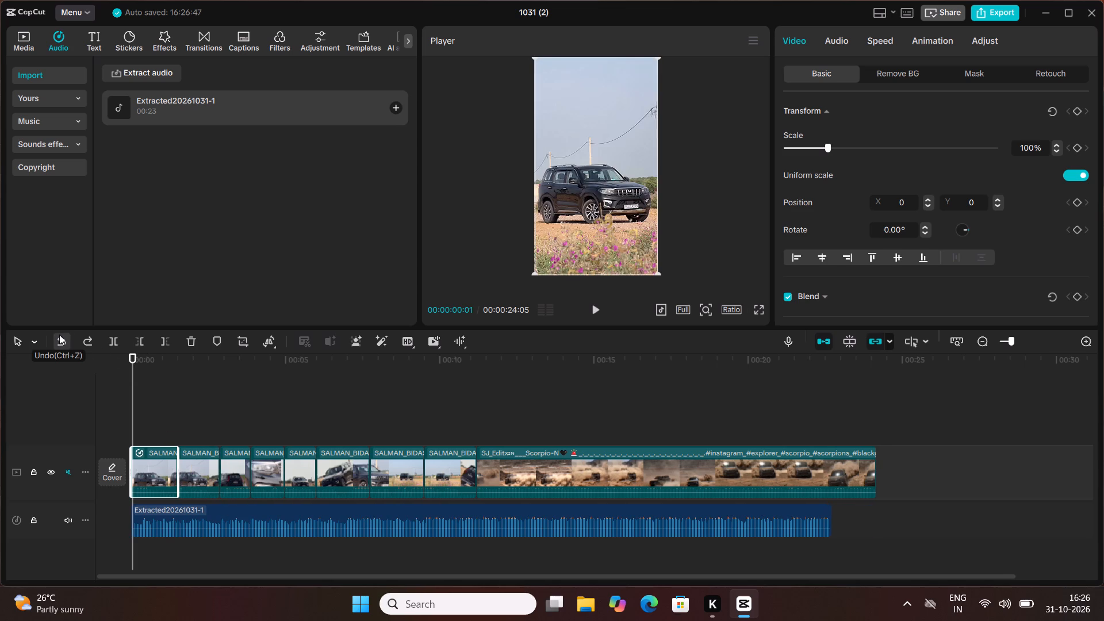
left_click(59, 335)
Replay the opening repeatedly to check the cuts after the slowed first segment against the beat.
key("space")
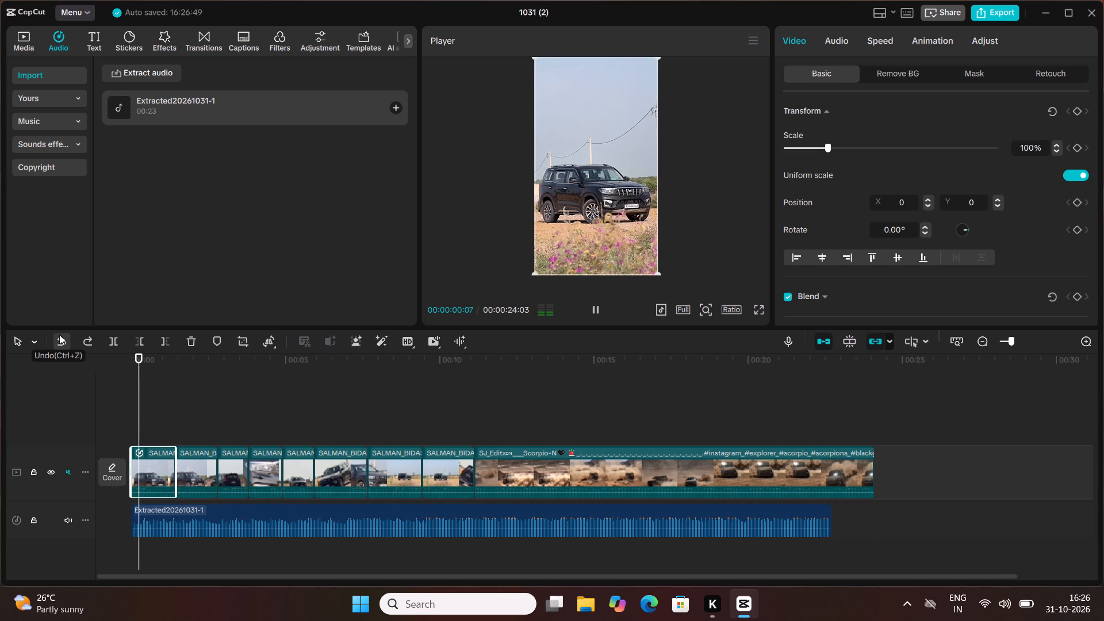
key("space")
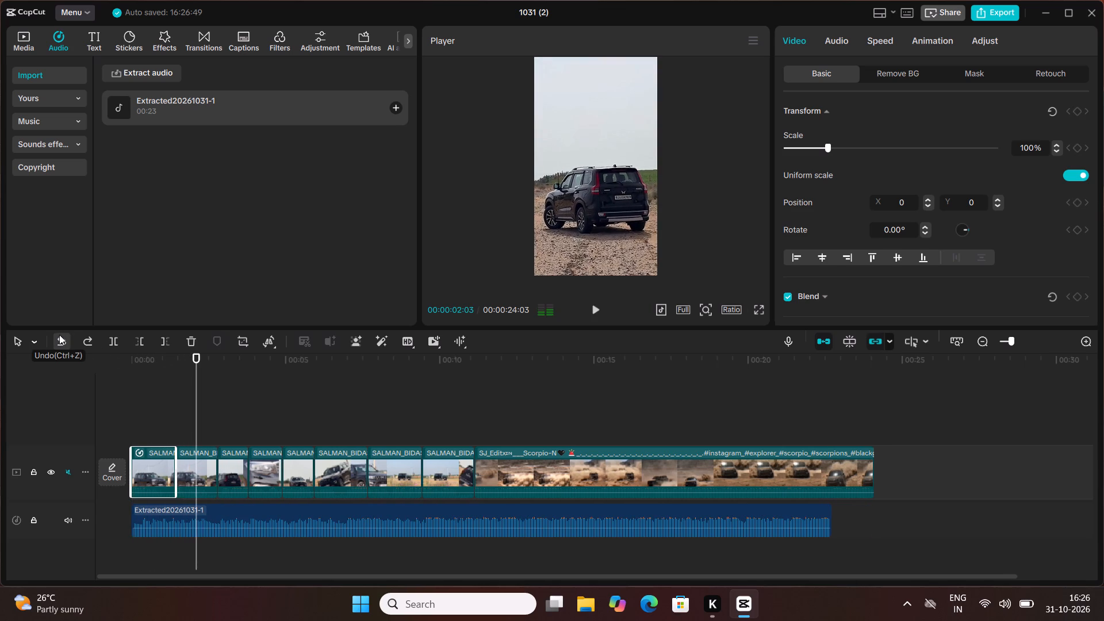
key("space")
key("space")
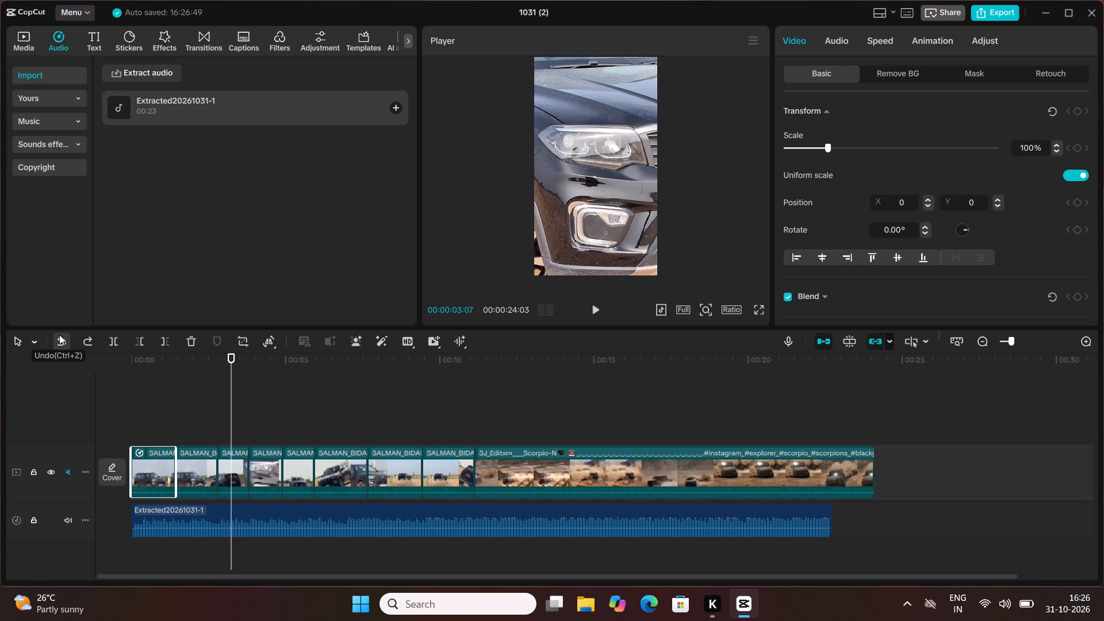
left_click_drag(233, 363, 181, 379)
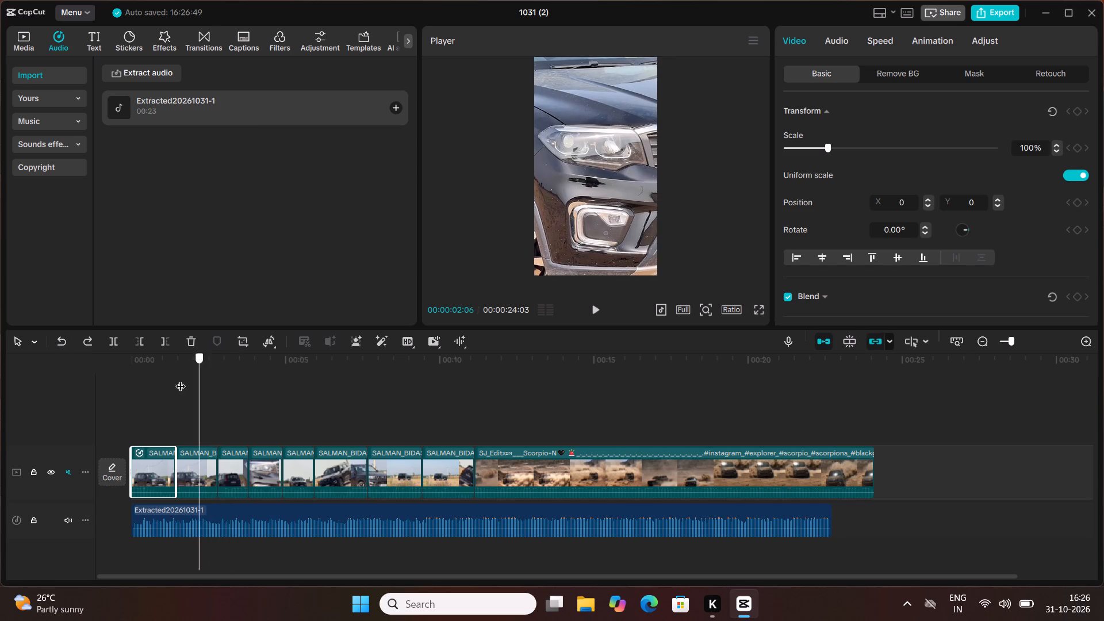
left_click_drag(181, 379, 102, 397)
key("space")
key("space")
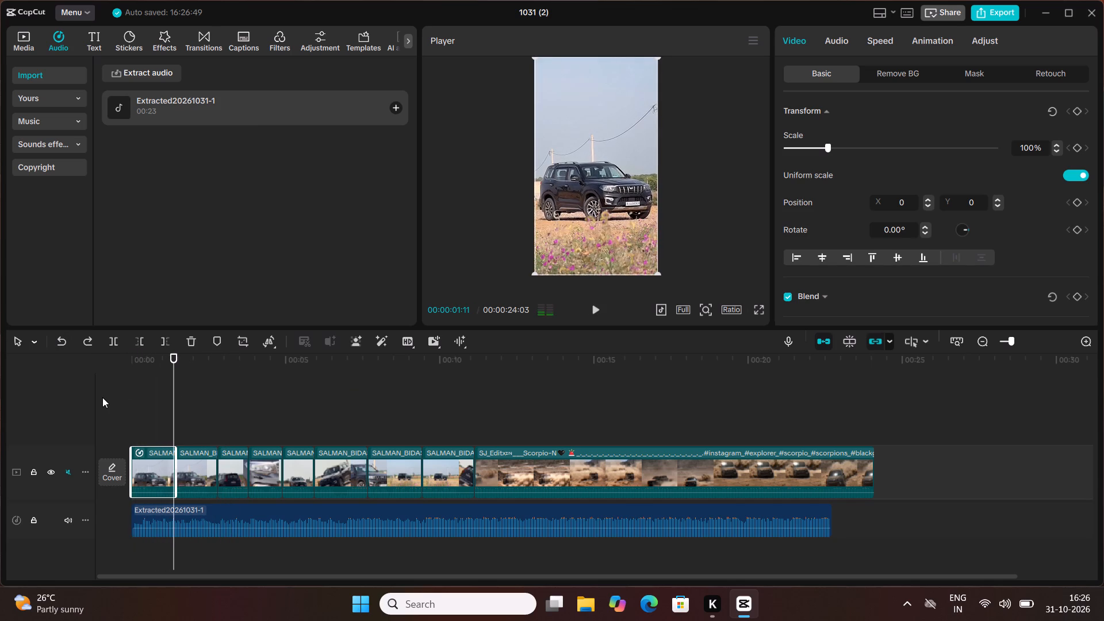
key("space")
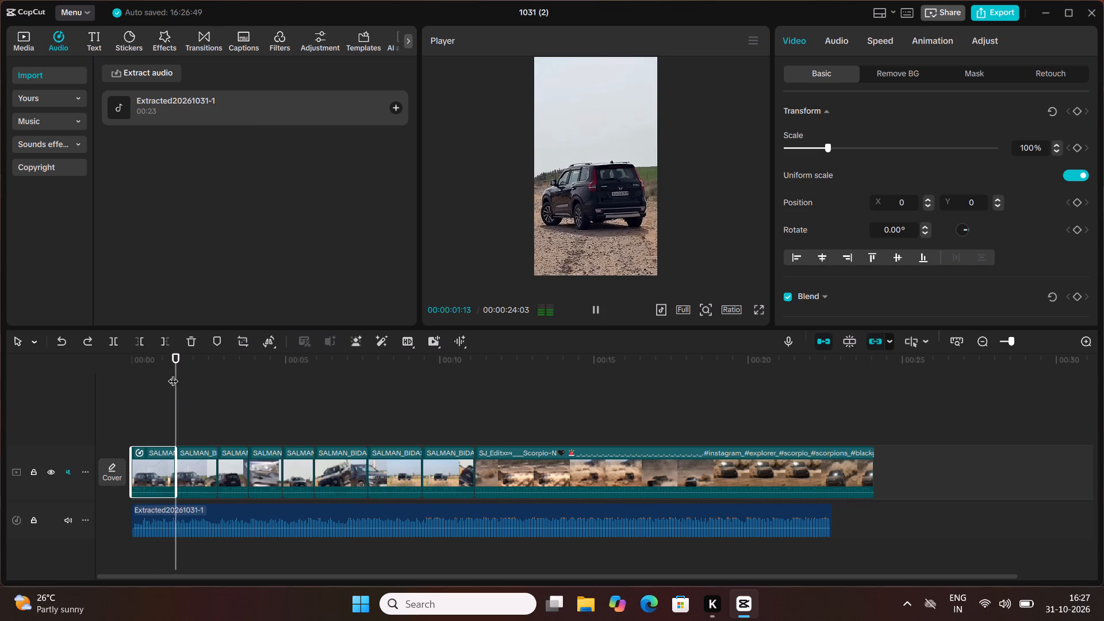
key("space")
key("space")
key("space")
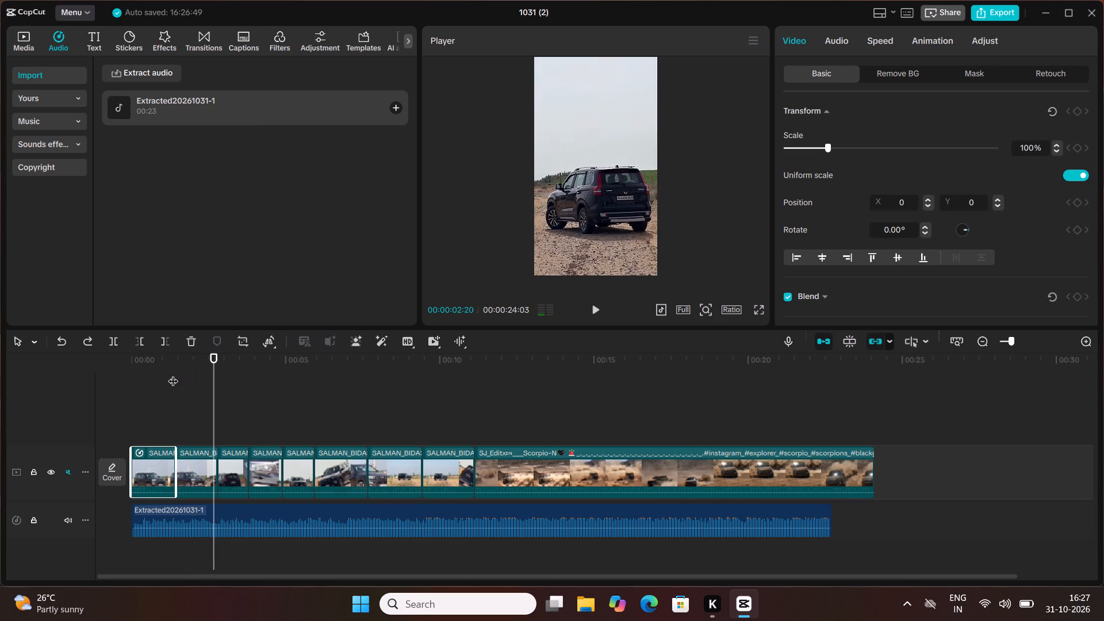
Shorten the end of the first segment by about 9 frames and replay the opening to check the cut.
left_click(145, 477)
left_click_drag(175, 471, 162, 473)
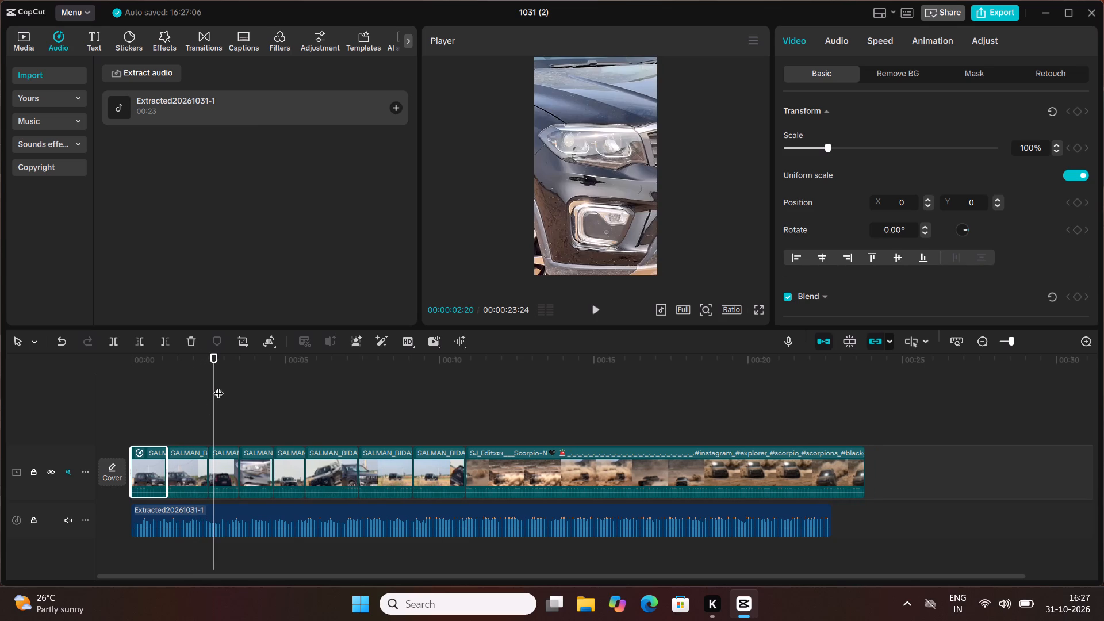
left_click_drag(220, 383, 204, 384)
left_click_drag(217, 361, 68, 400)
key("space")
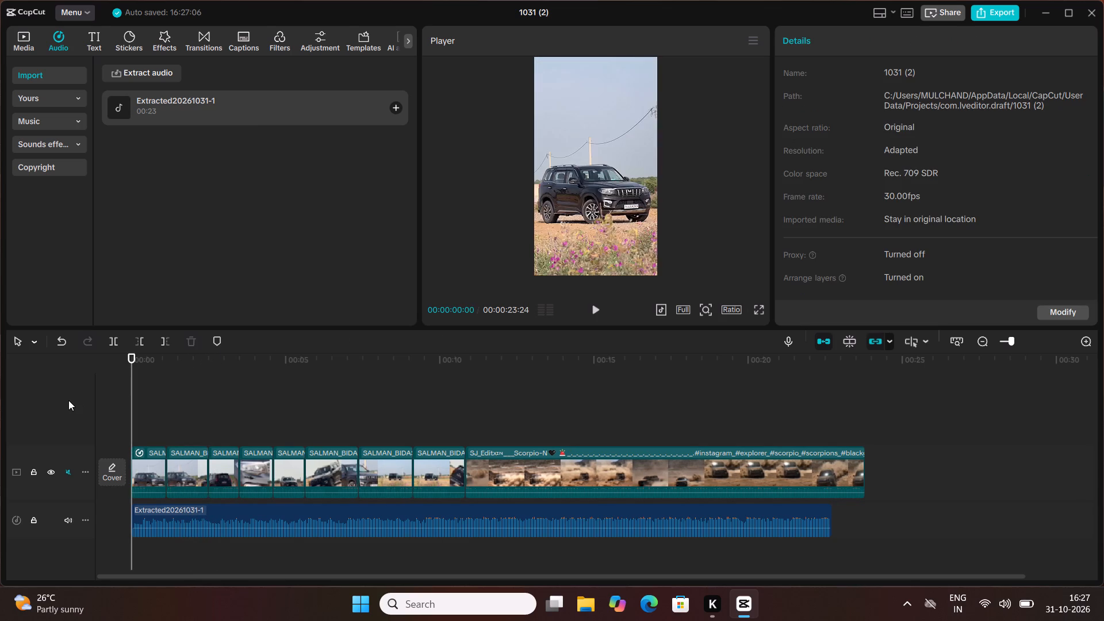
key("space")
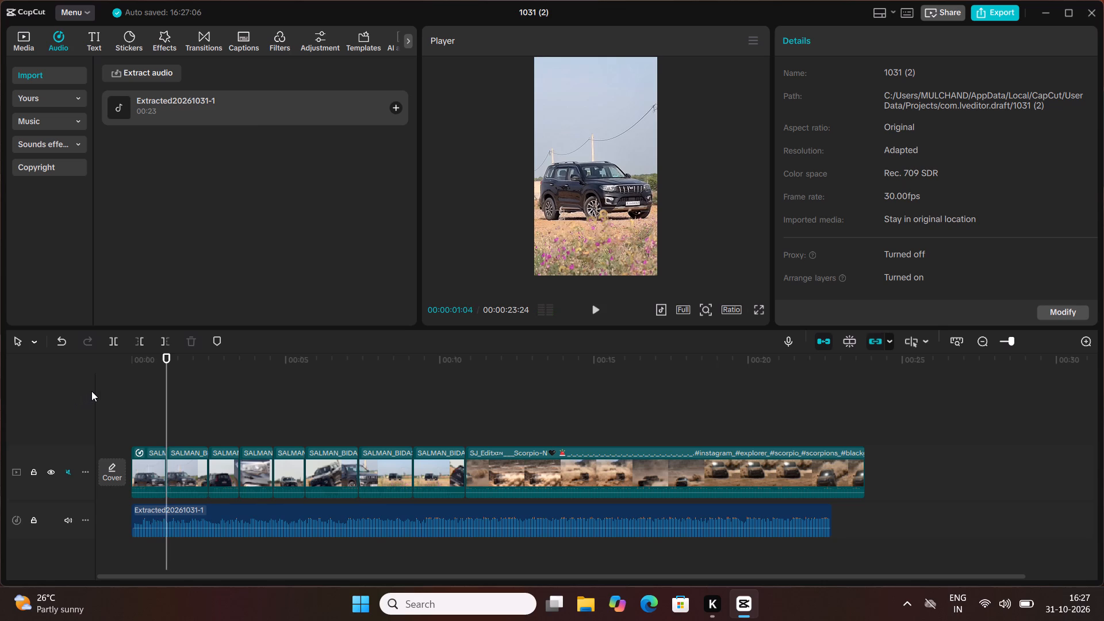
key("space")
key("space")
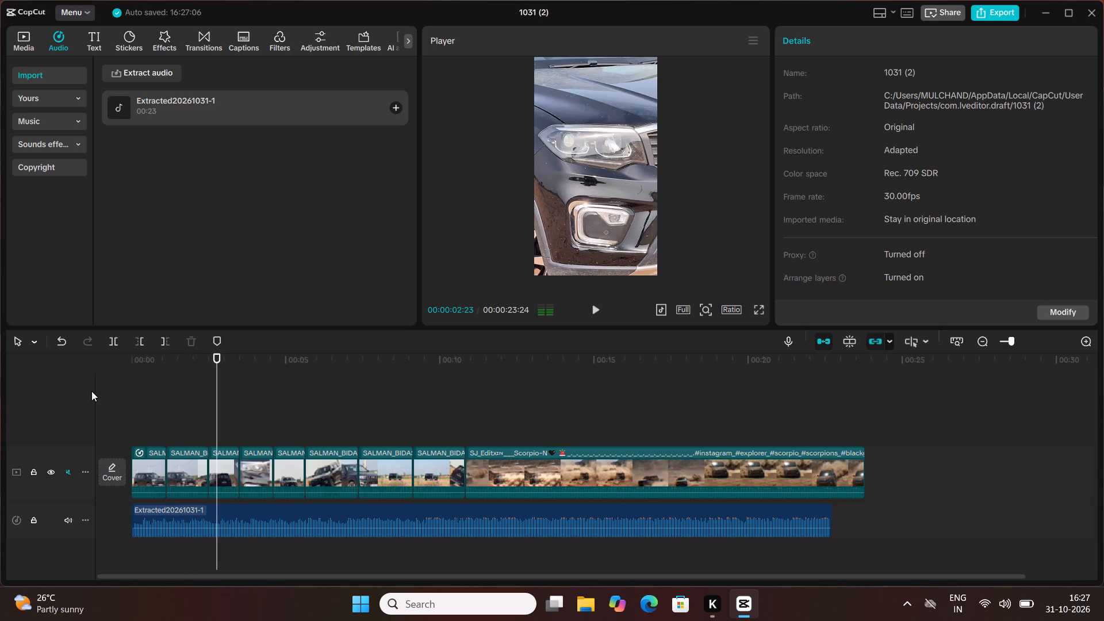
Replay the first segment and adjust its end point to about 00:00:00:29.
left_click(161, 480)
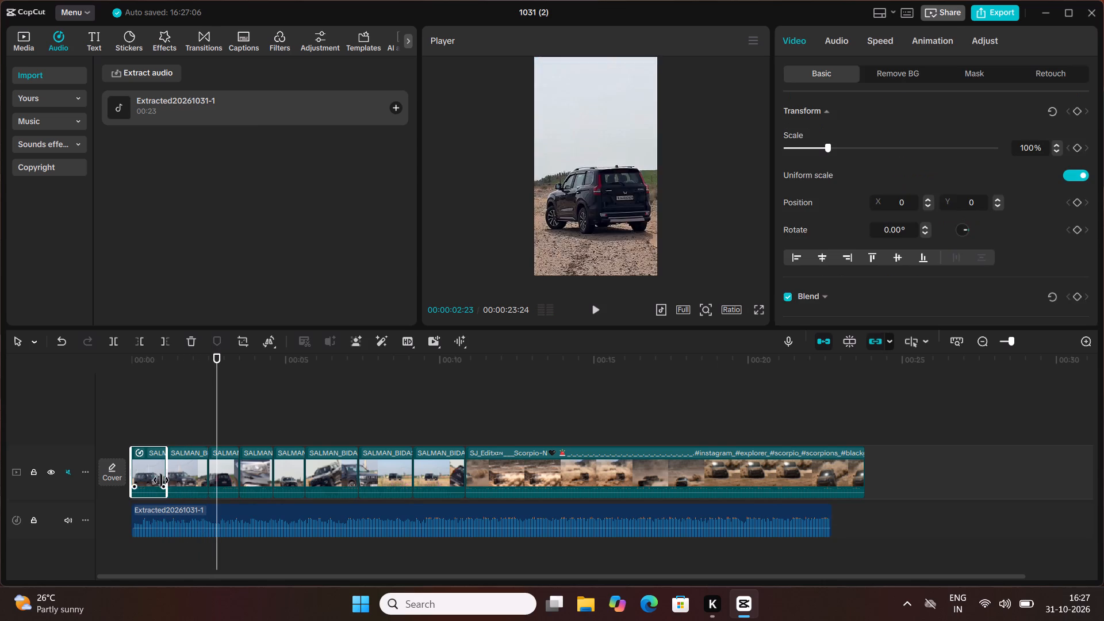
left_click_drag(219, 371, 79, 405)
key("space")
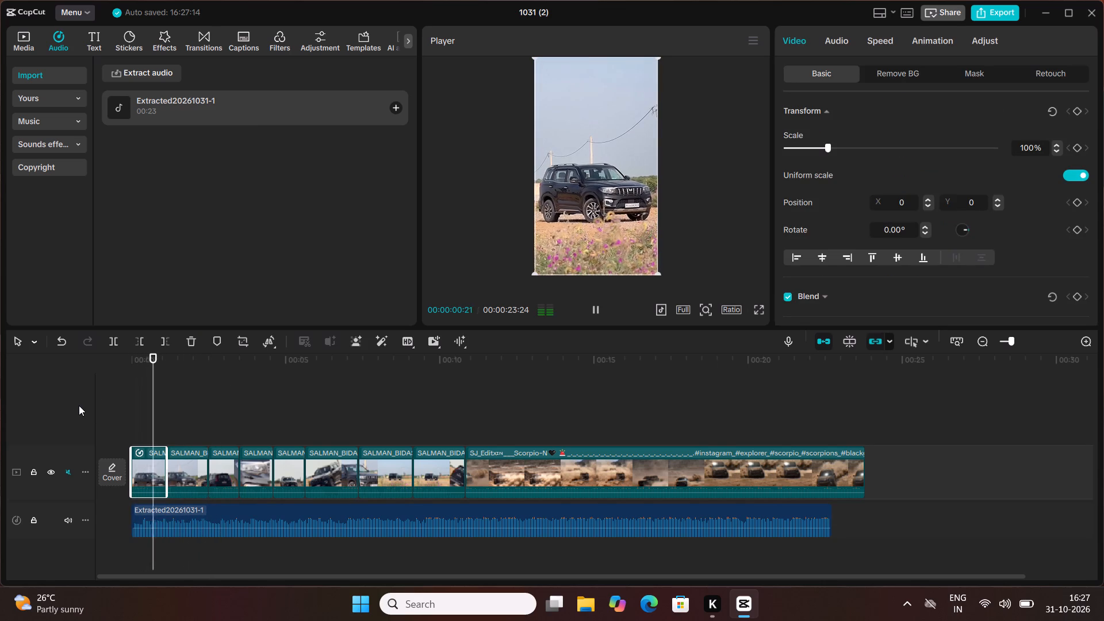
key("space")
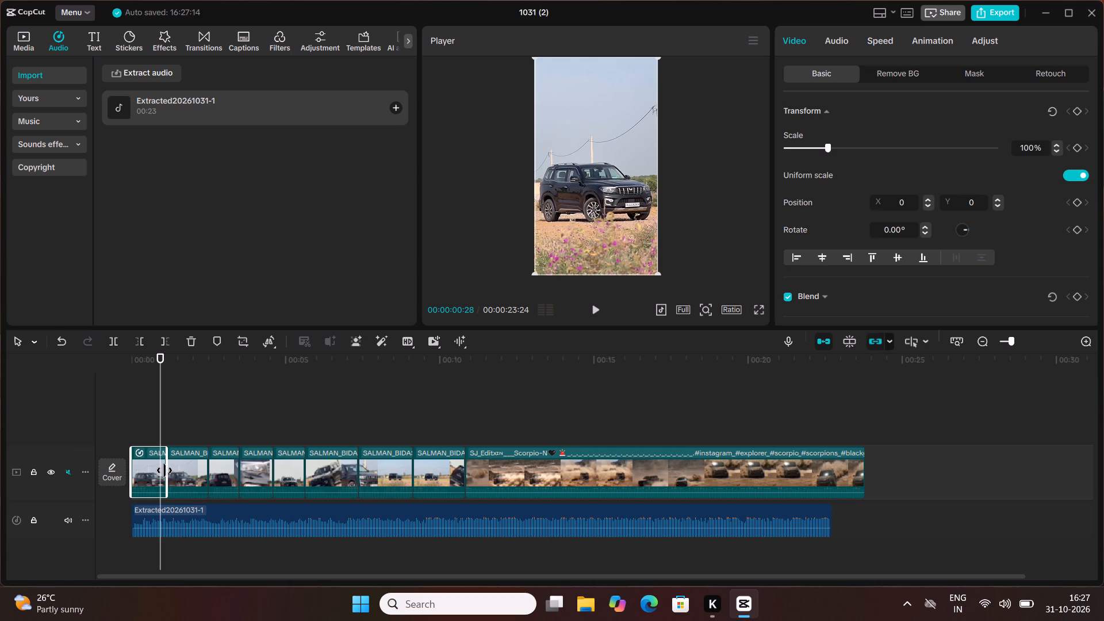
left_click(167, 469)
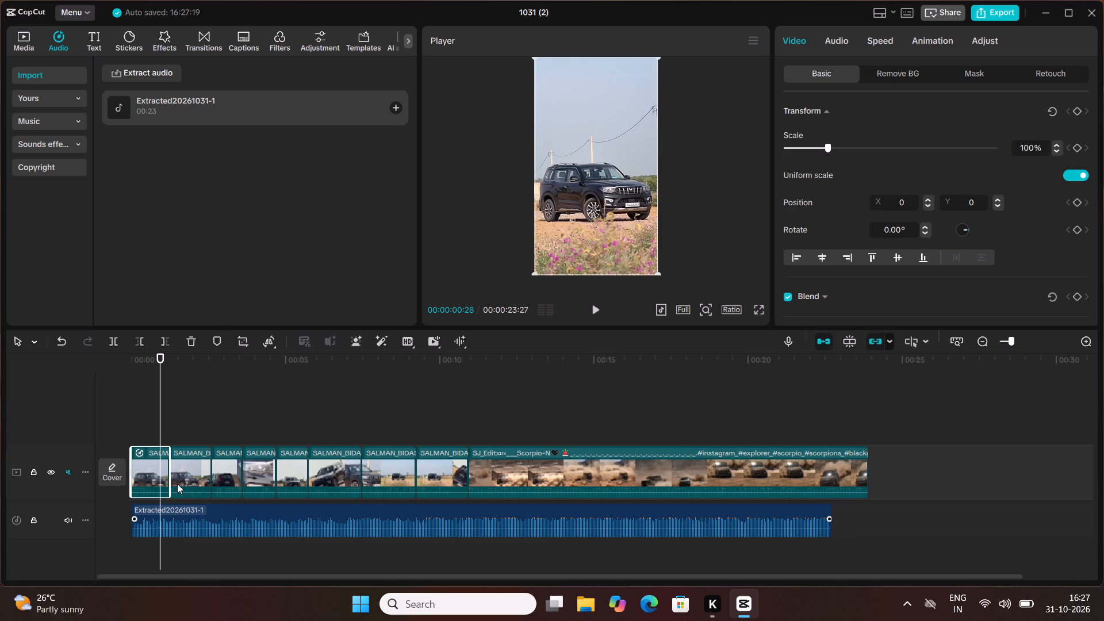
left_click_drag(168, 466, 164, 466)
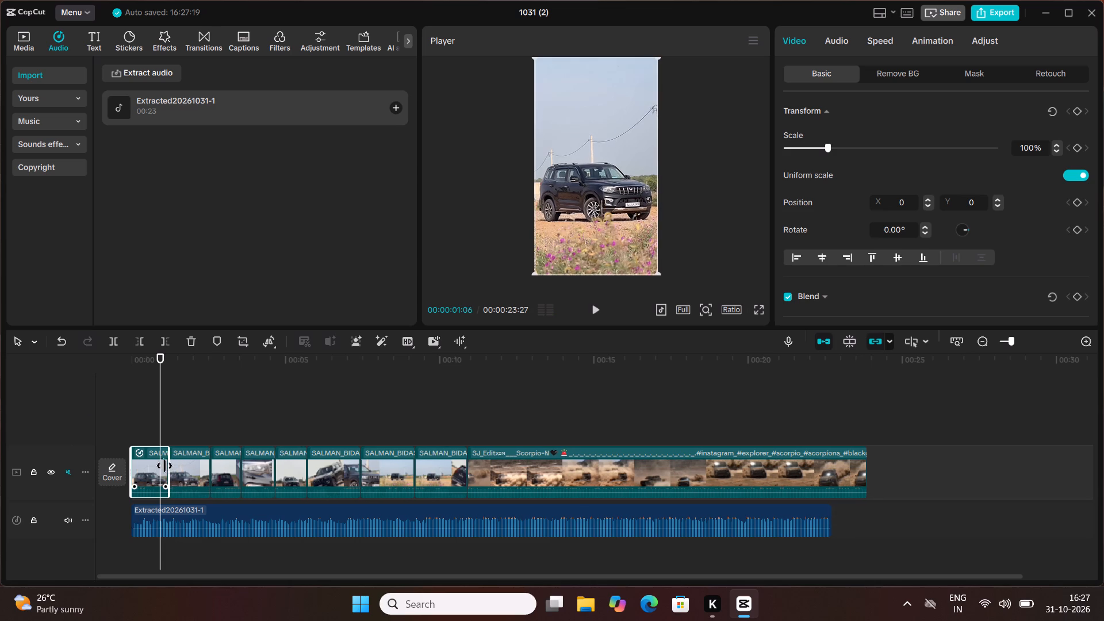
left_click_drag(164, 466, 159, 471)
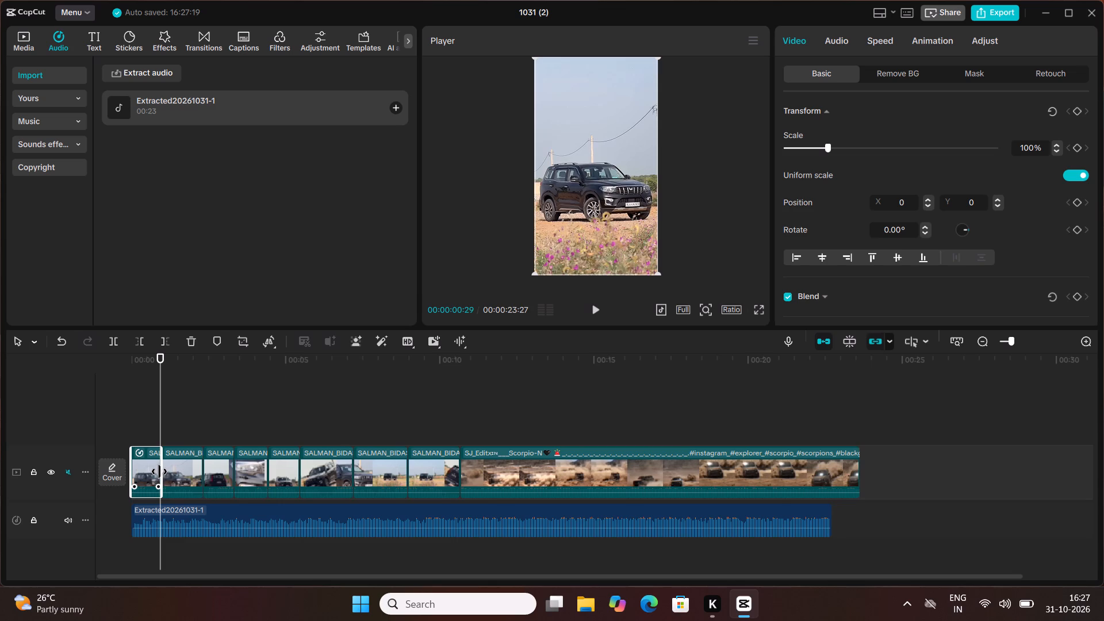
left_click_drag(159, 471, 159, 473)
Play the edit from the start through about ten seconds to check the cuts against the beat.
left_click_drag(162, 414, 86, 429)
key("space")
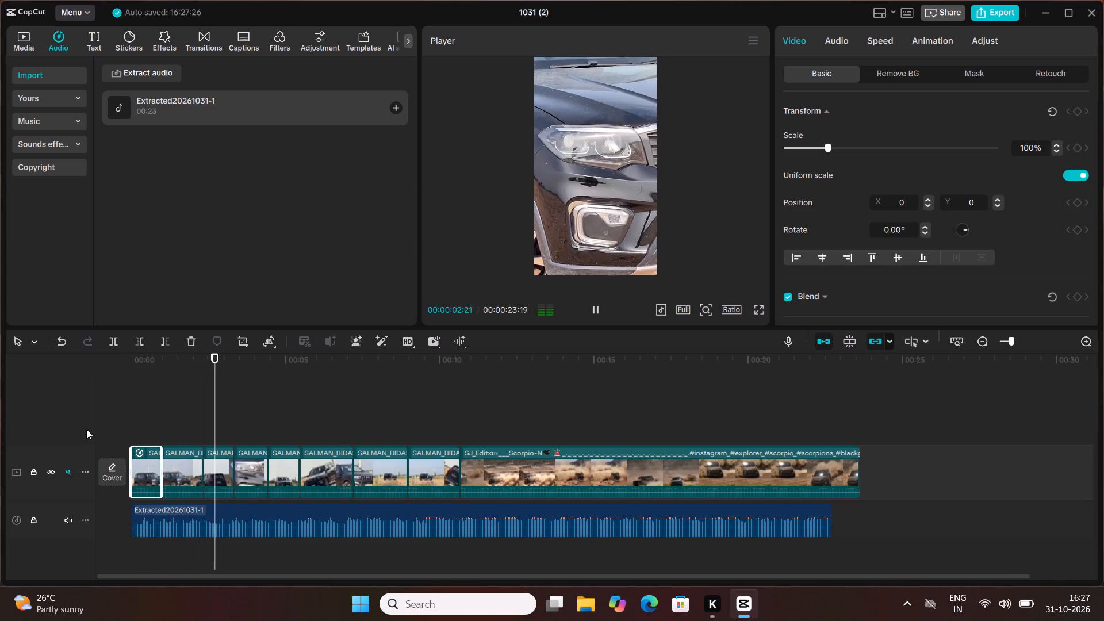
key("space")
key("space")
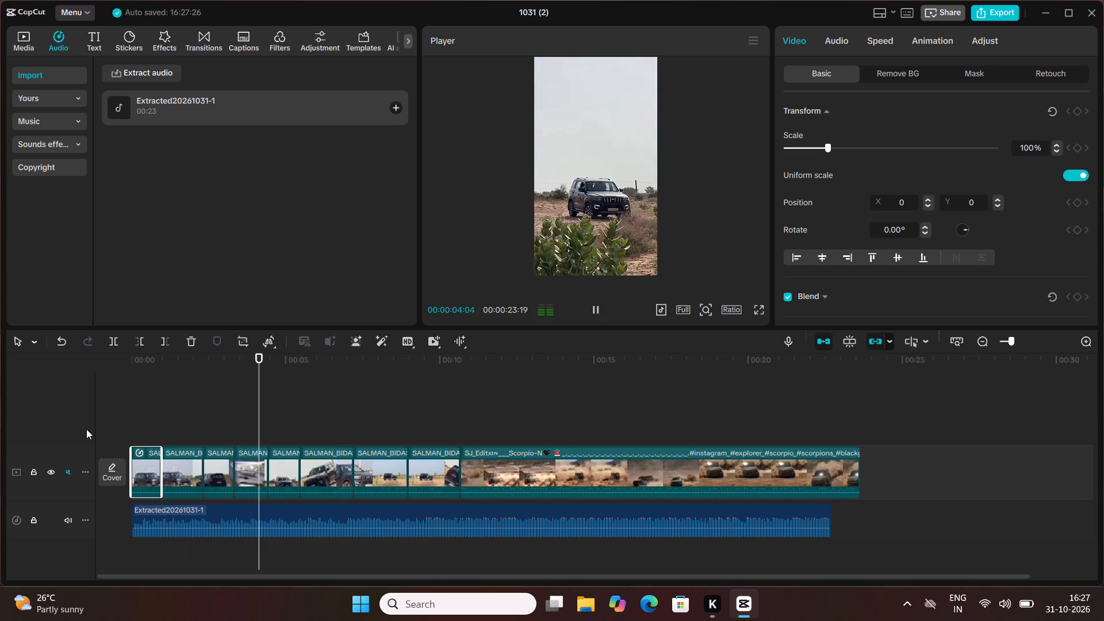
key("space")
key("space")
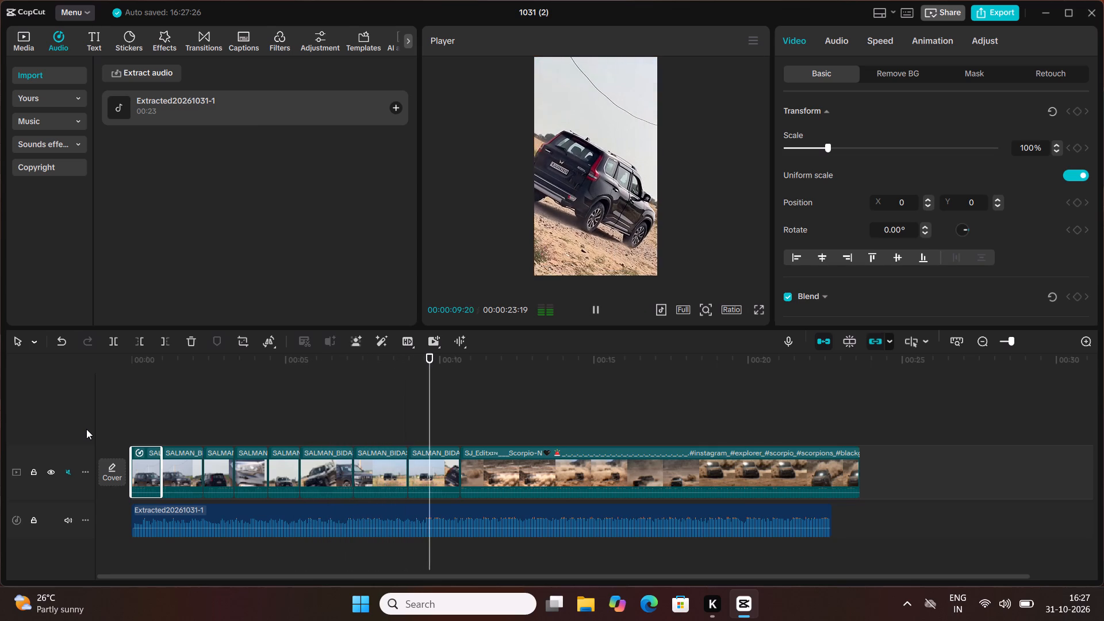
key("space")
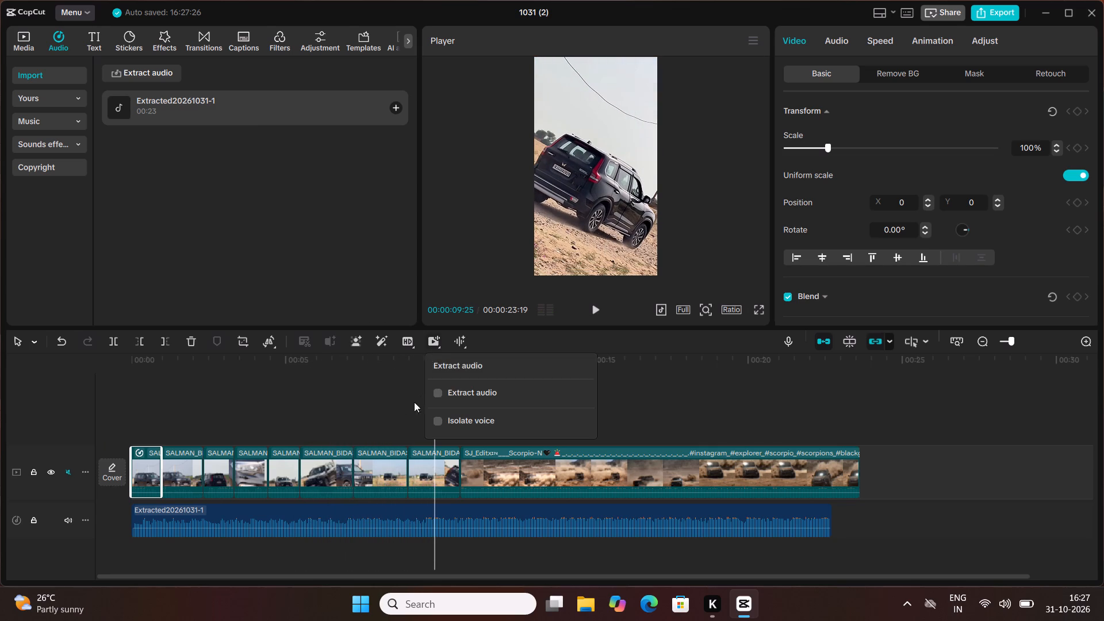
Replay the opening and recheck the timing of the third segment and its cut to the fourth.
left_click_drag(430, 360, 56, 423)
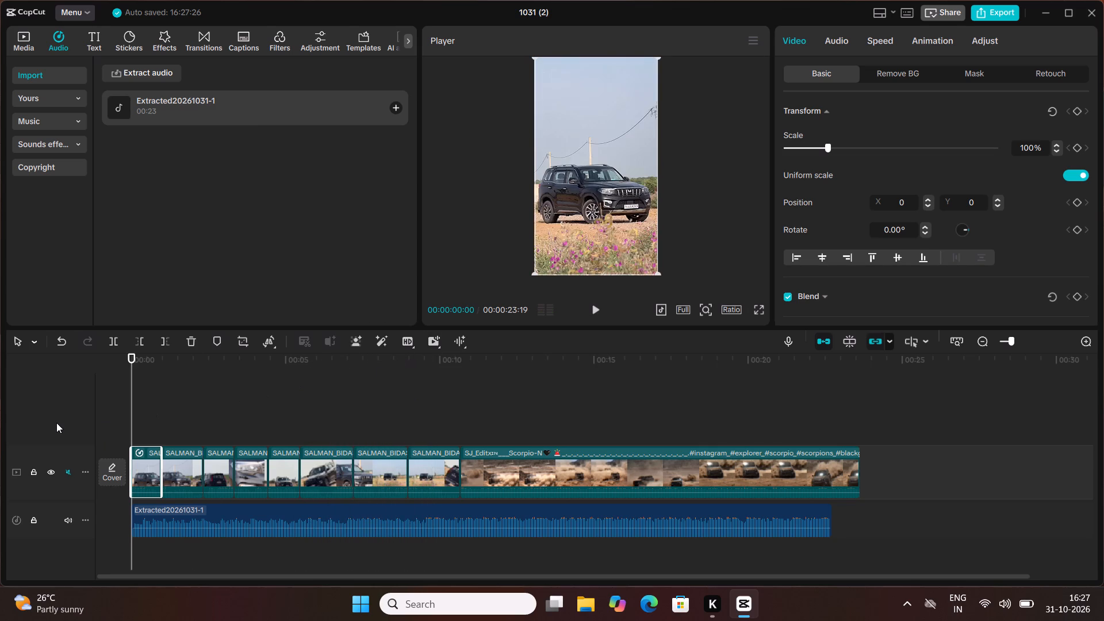
key("space")
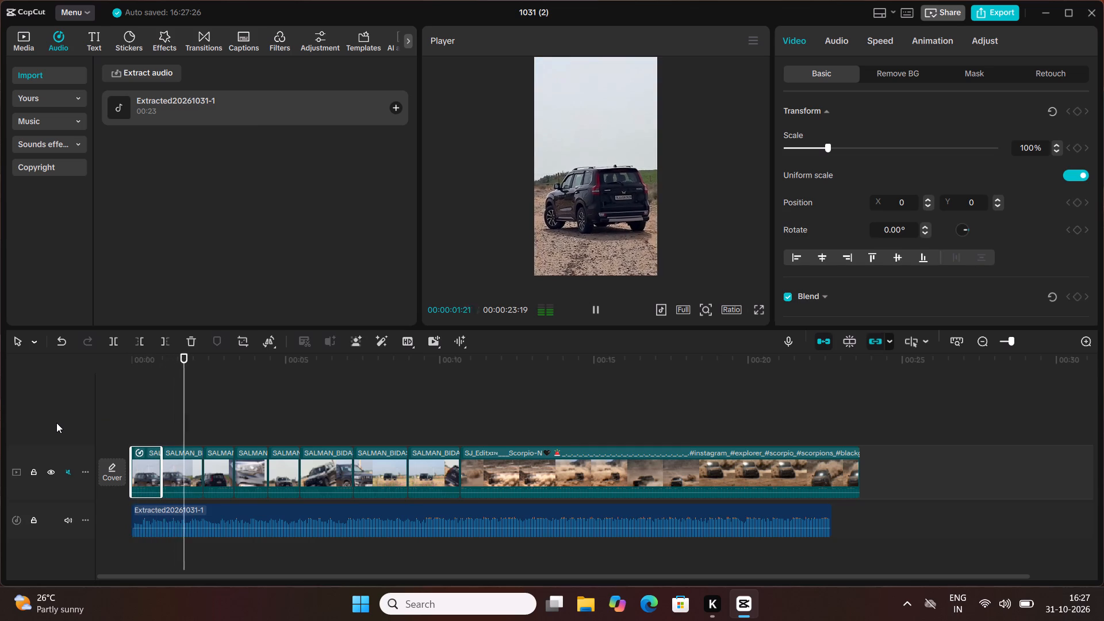
key("space")
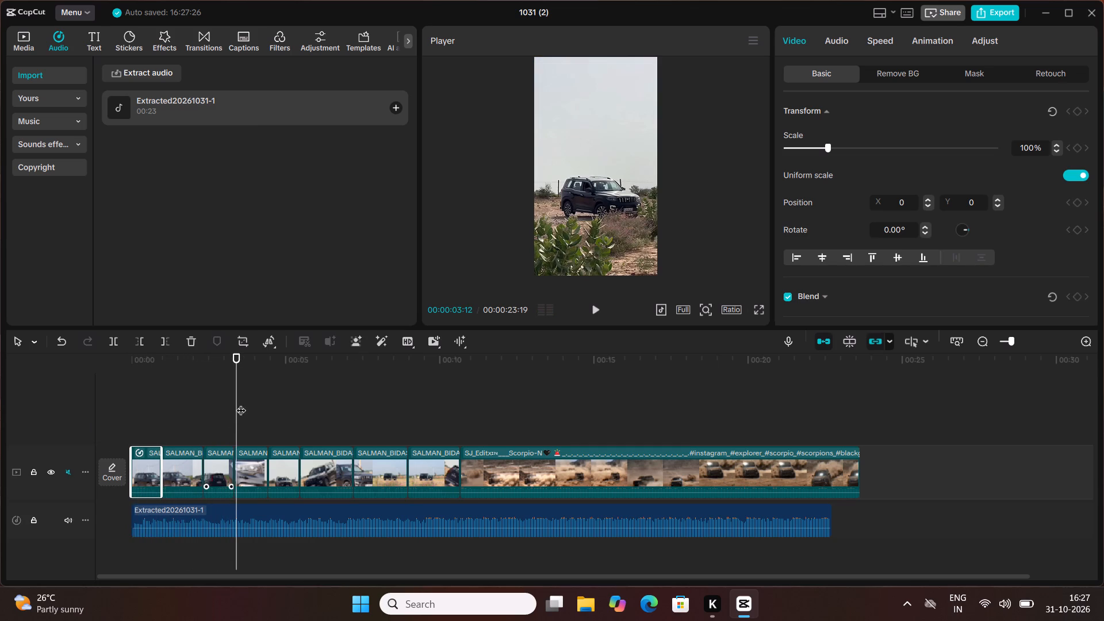
left_click_drag(241, 403, 230, 404)
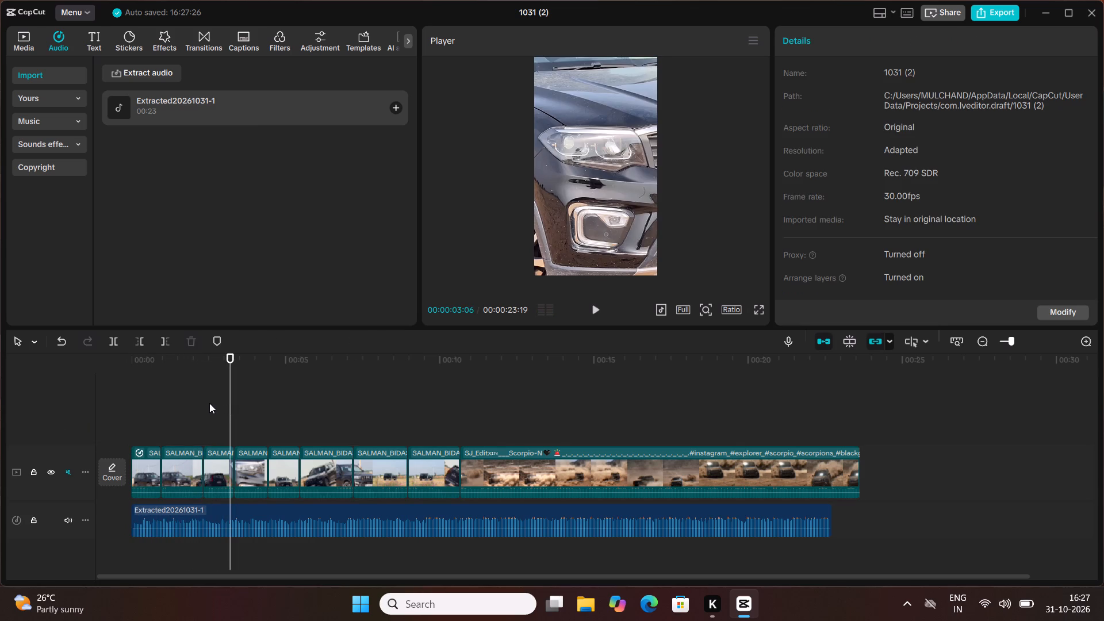
left_click_drag(231, 358, 201, 365)
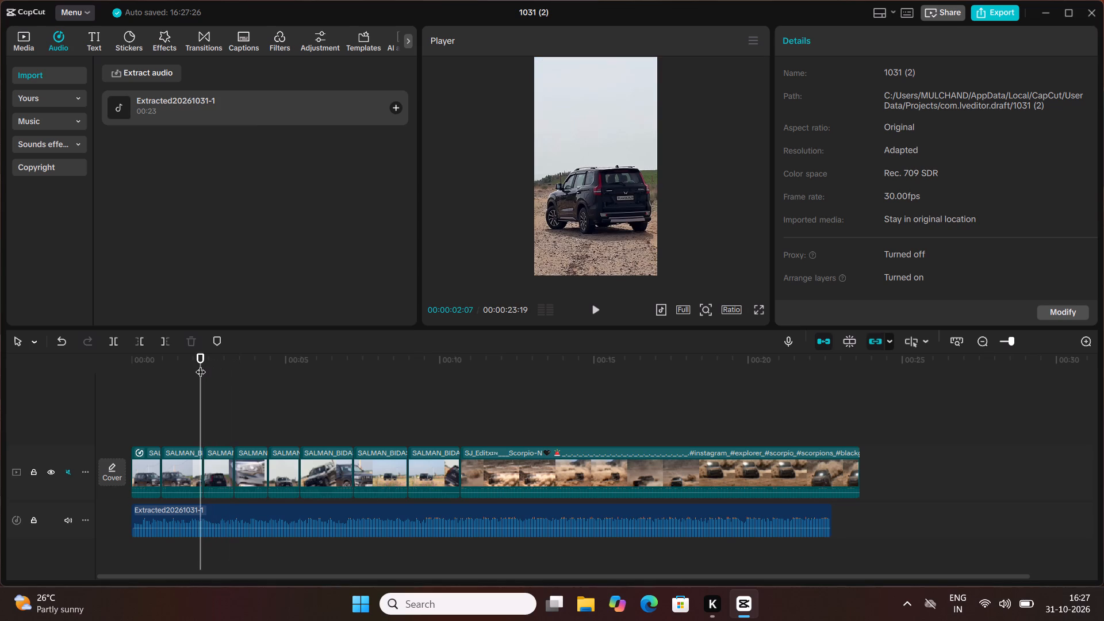
key("space")
key("space")
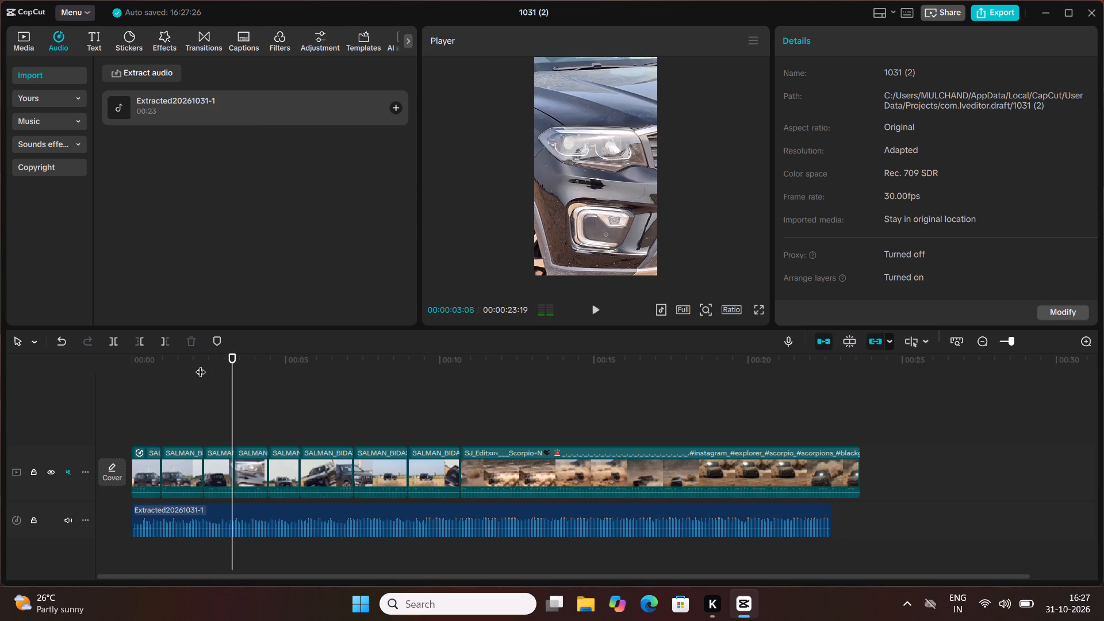
key("space")
key("space")
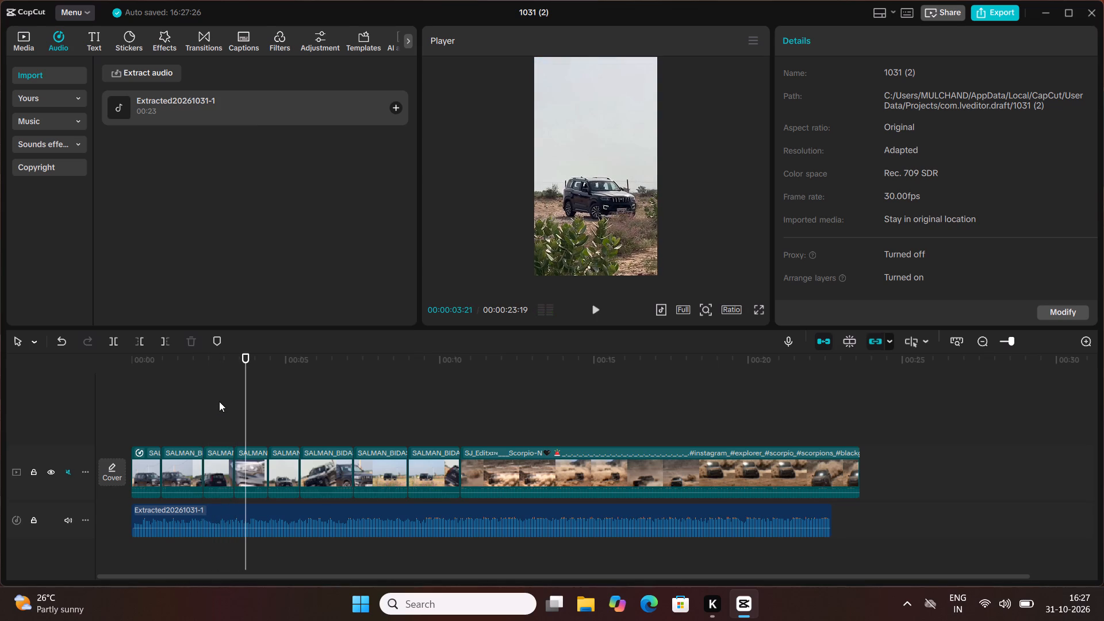
Move the third segment behind the fourth and extend its start by about 10 frames.
left_click_drag(223, 481, 234, 475)
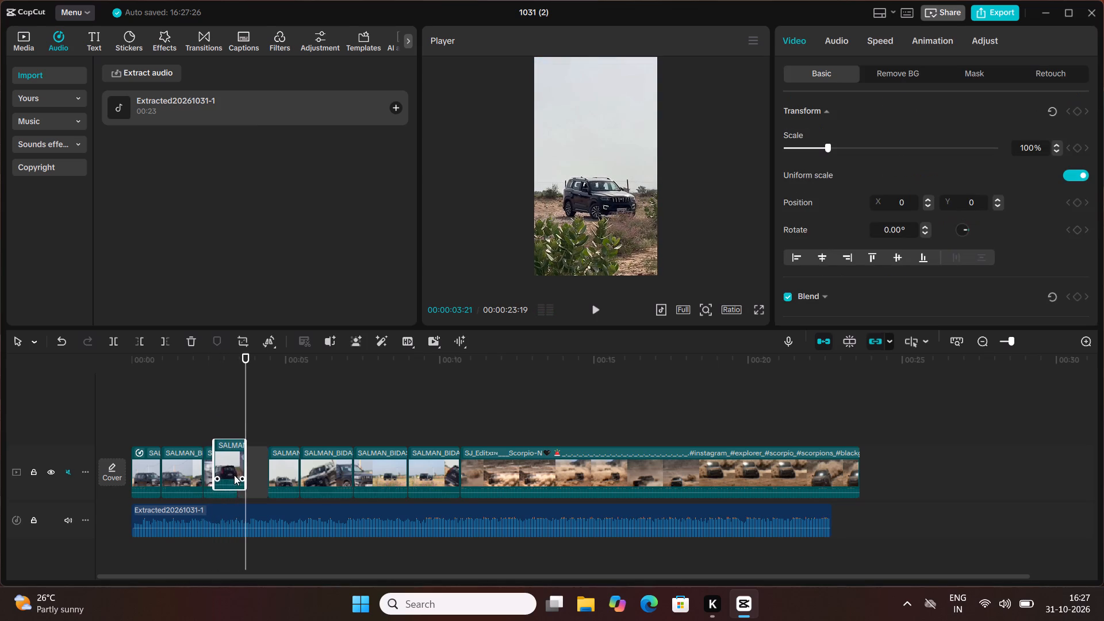
left_click_drag(234, 475, 235, 477)
left_click_drag(240, 478, 229, 478)
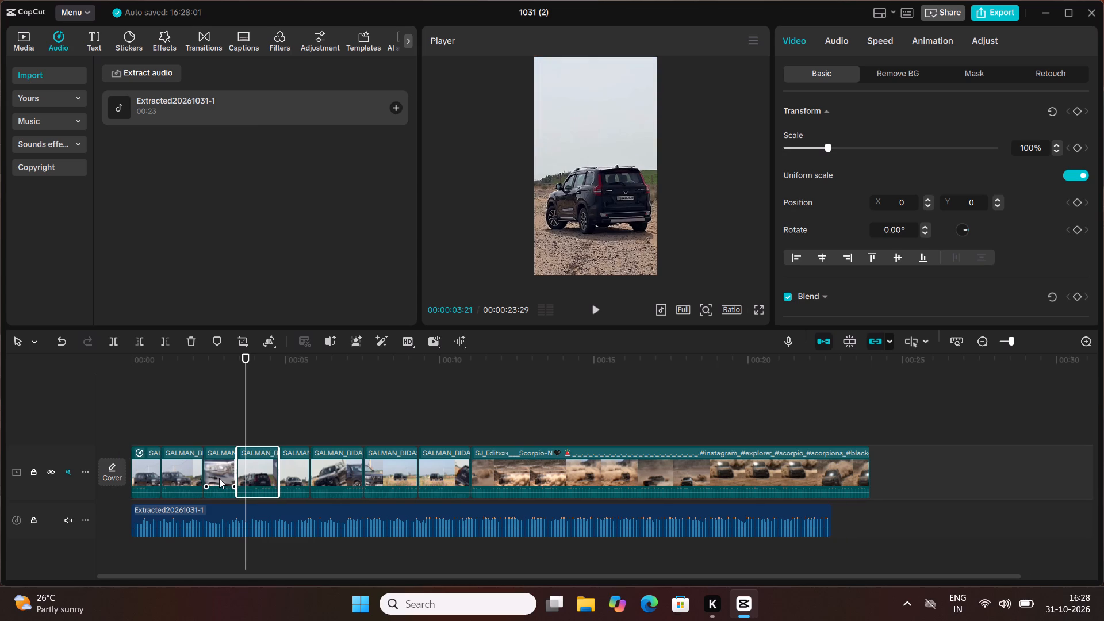
Play the edit from the start through about ten seconds and replay its opening to check the reordered segments against the beat.
left_click(219, 478)
left_click_drag(247, 390, 128, 408)
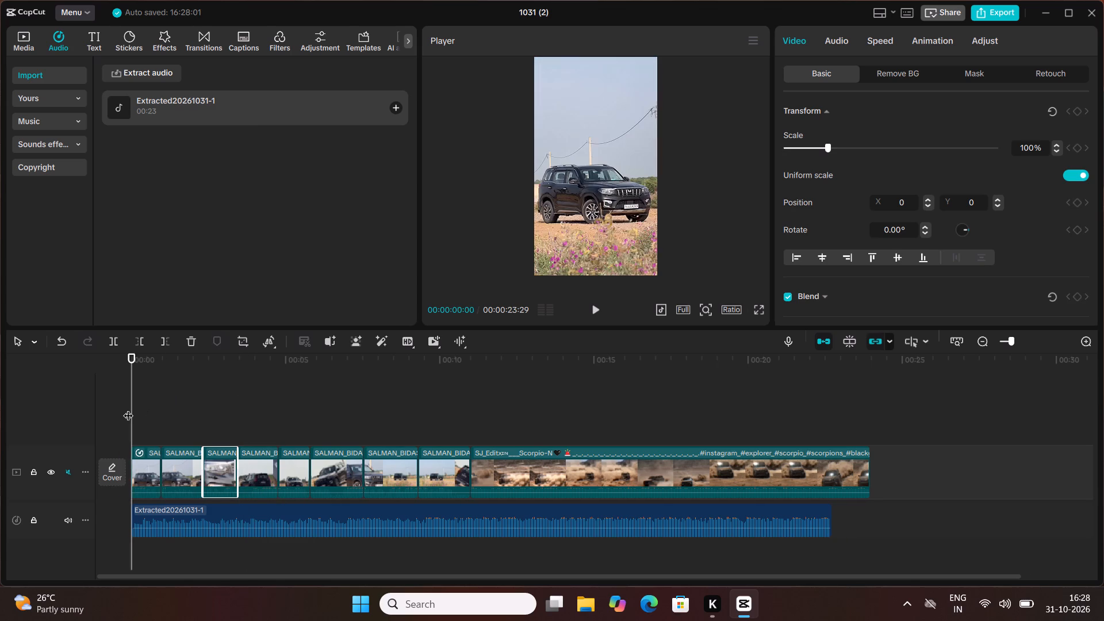
key("space")
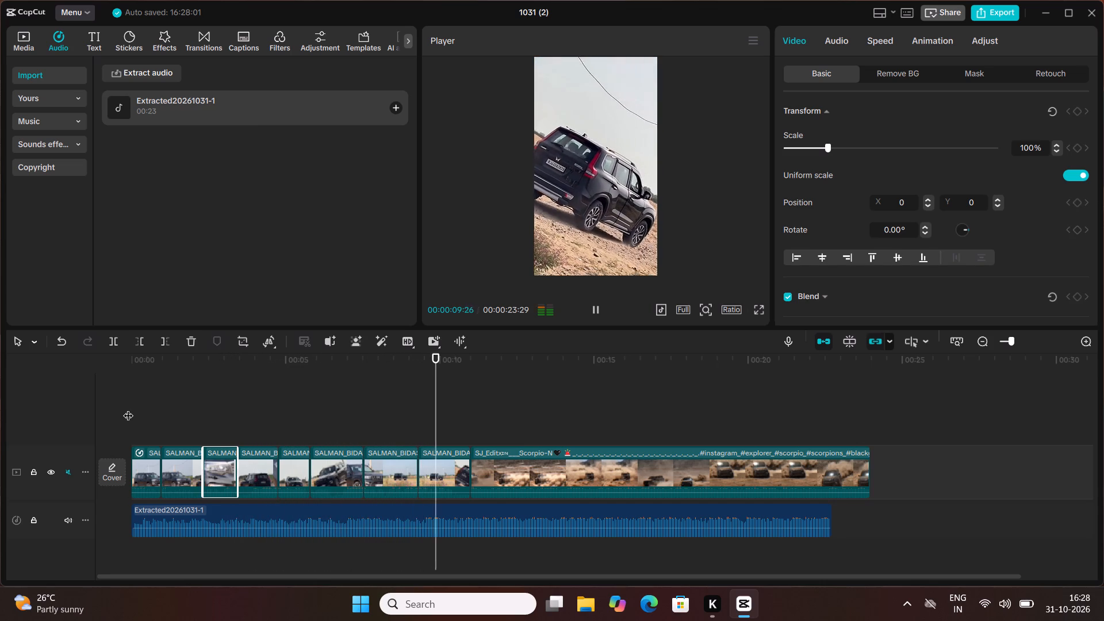
key("space")
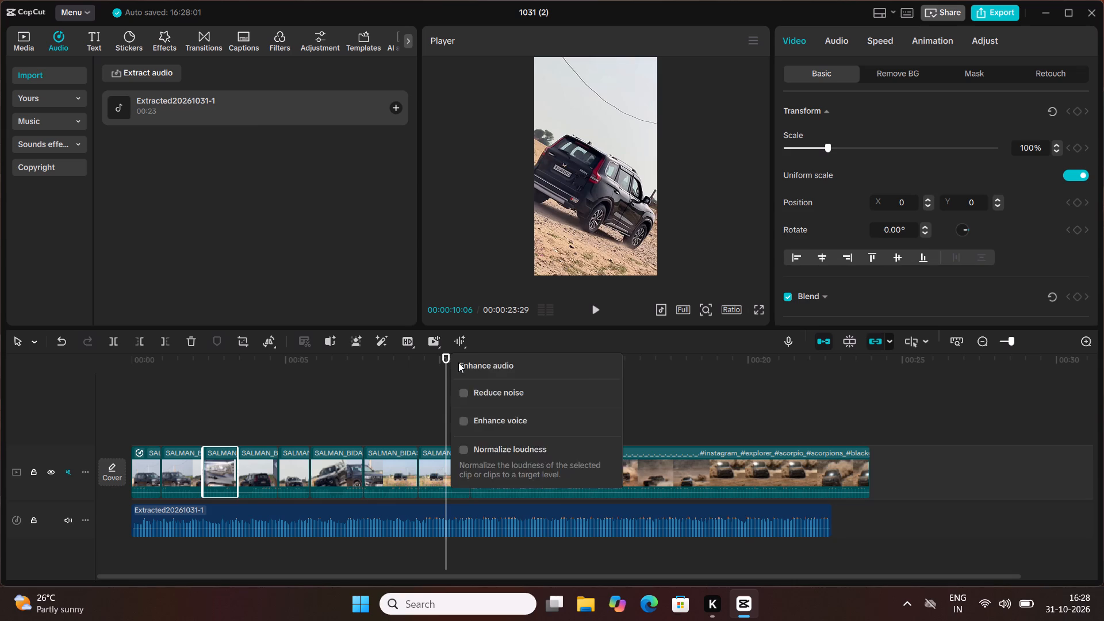
left_click_drag(443, 363, 36, 374)
key("space")
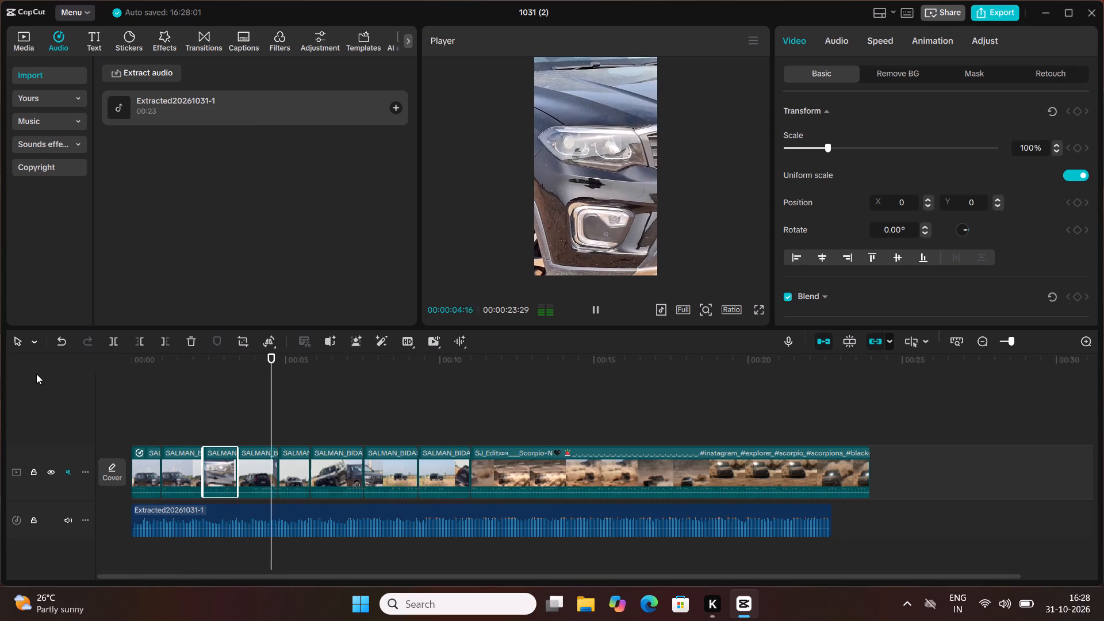
left_click(309, 419)
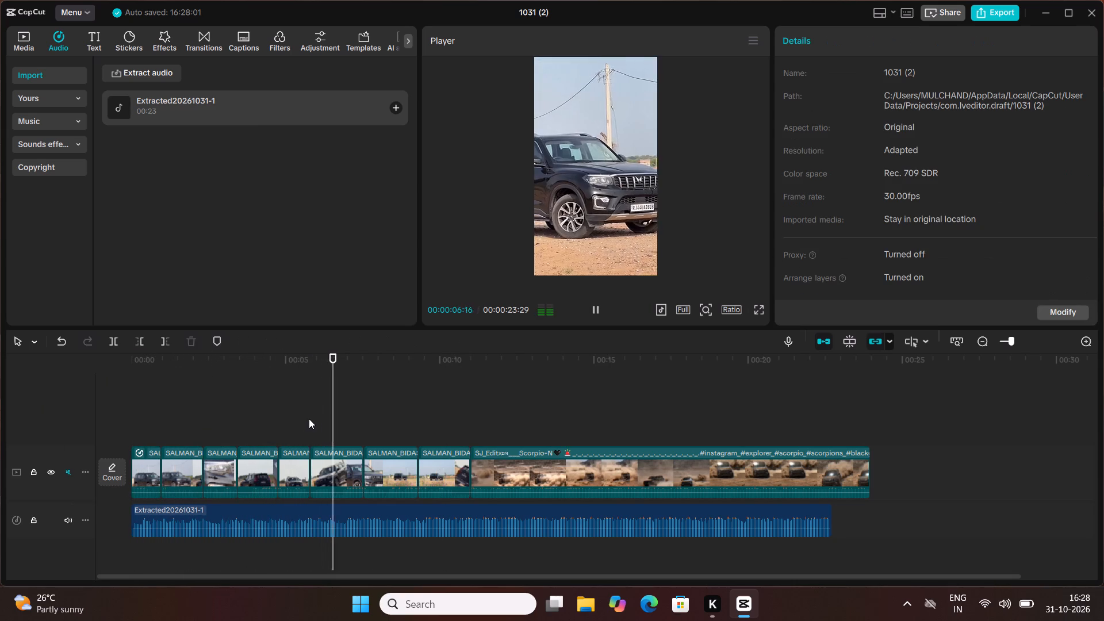
left_click_drag(309, 419, 1, 461)
key("space")
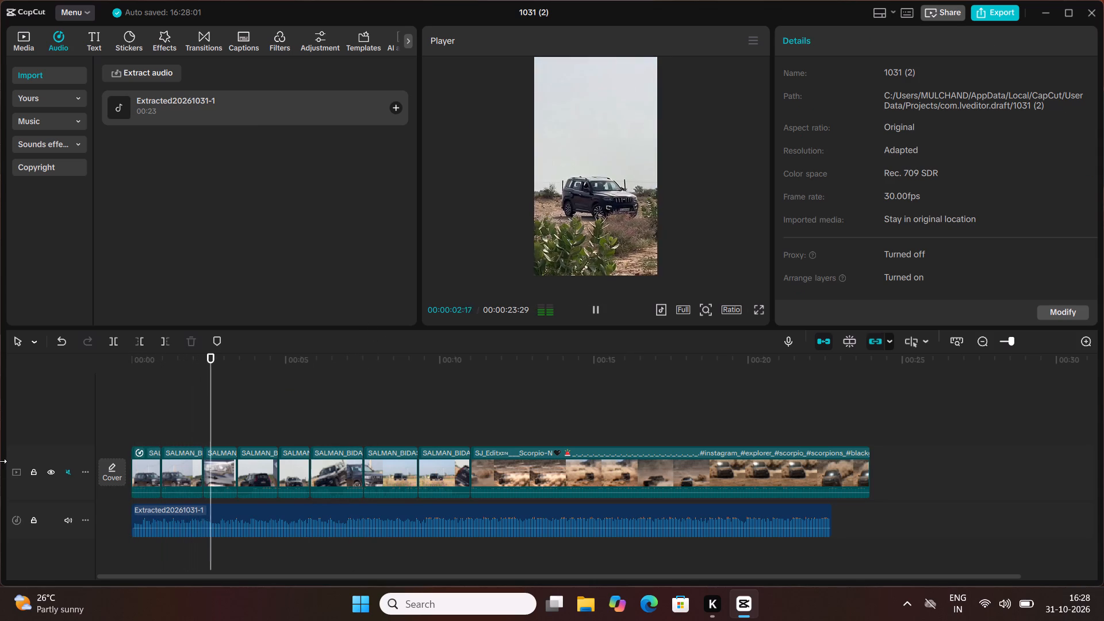
key("space")
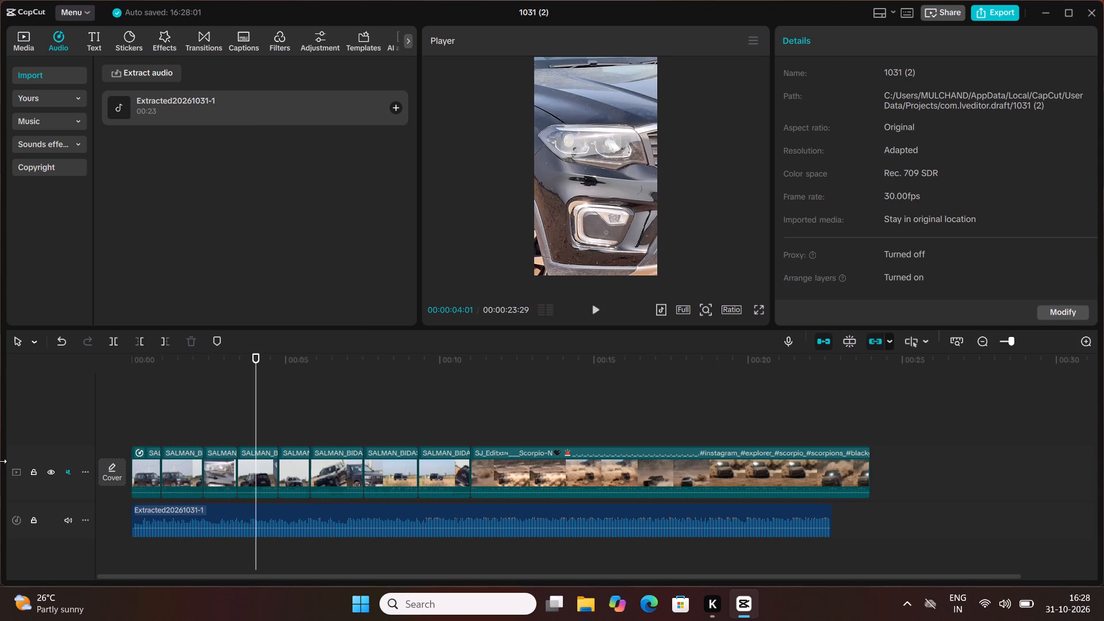
Replay the opening from the start to about 00:00:03:23, pausing along the way to compare the first cuts with the beats.
left_click_drag(259, 370, 53, 413)
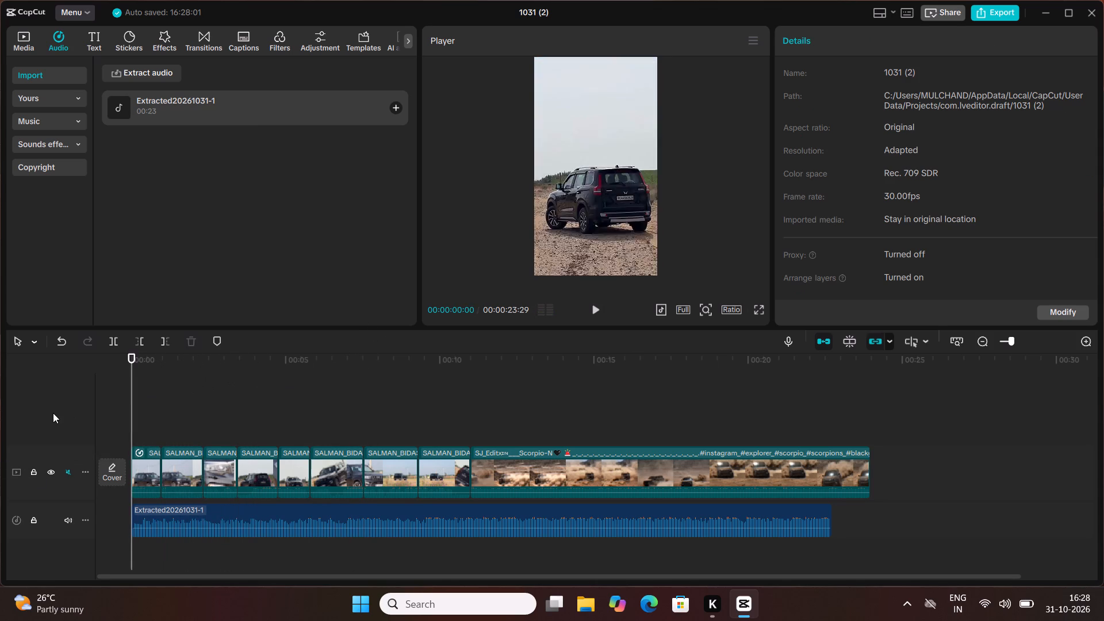
key("space")
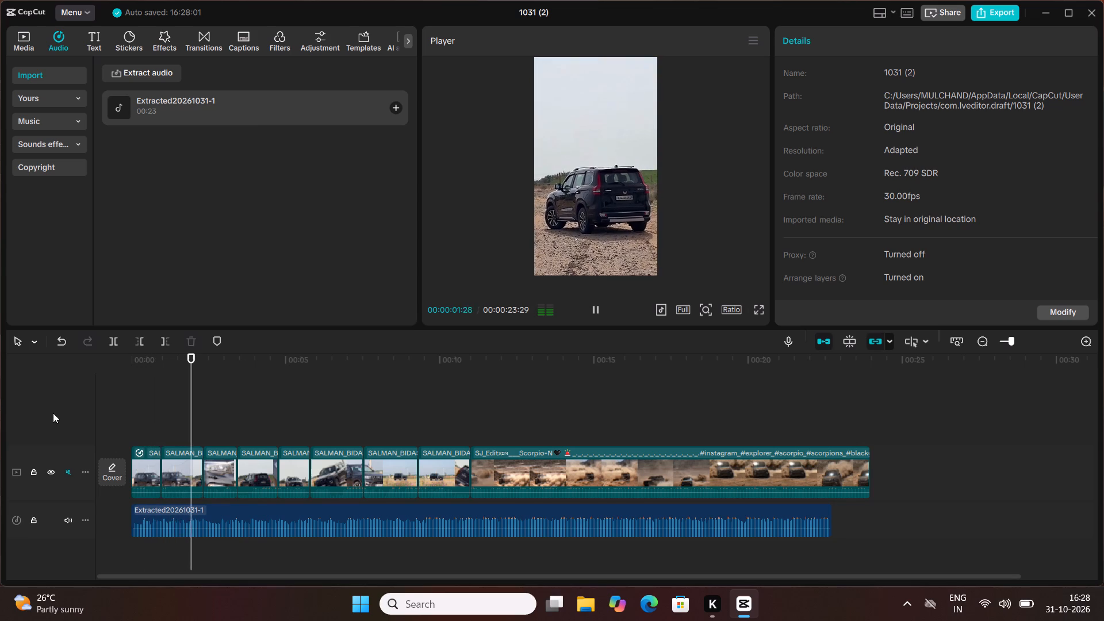
key("space")
key("space")
key("space")
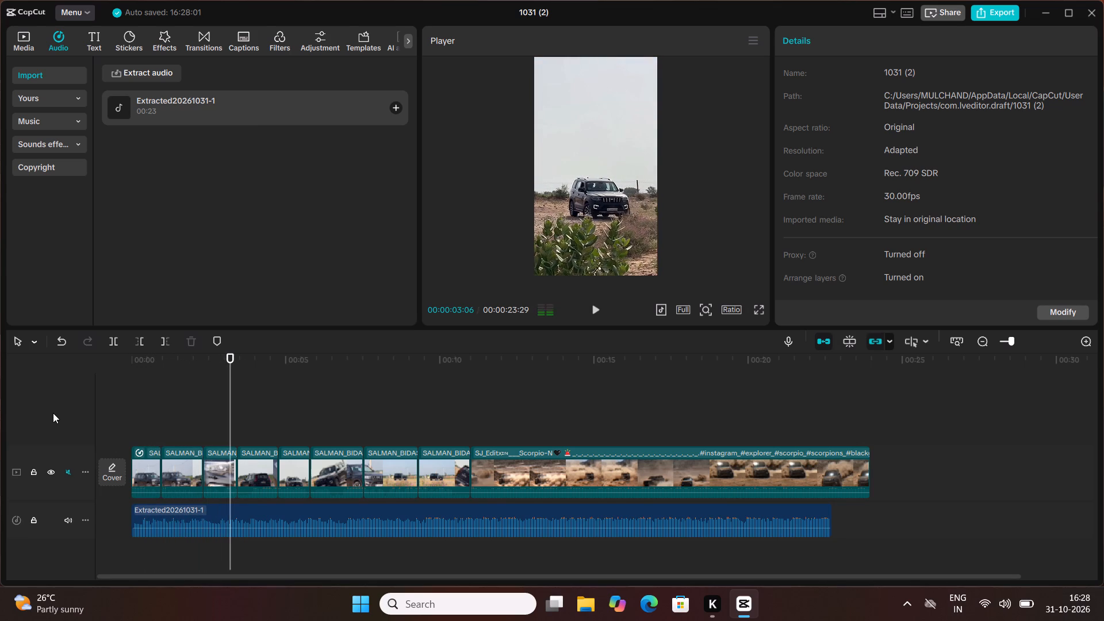
key("space")
key("space")
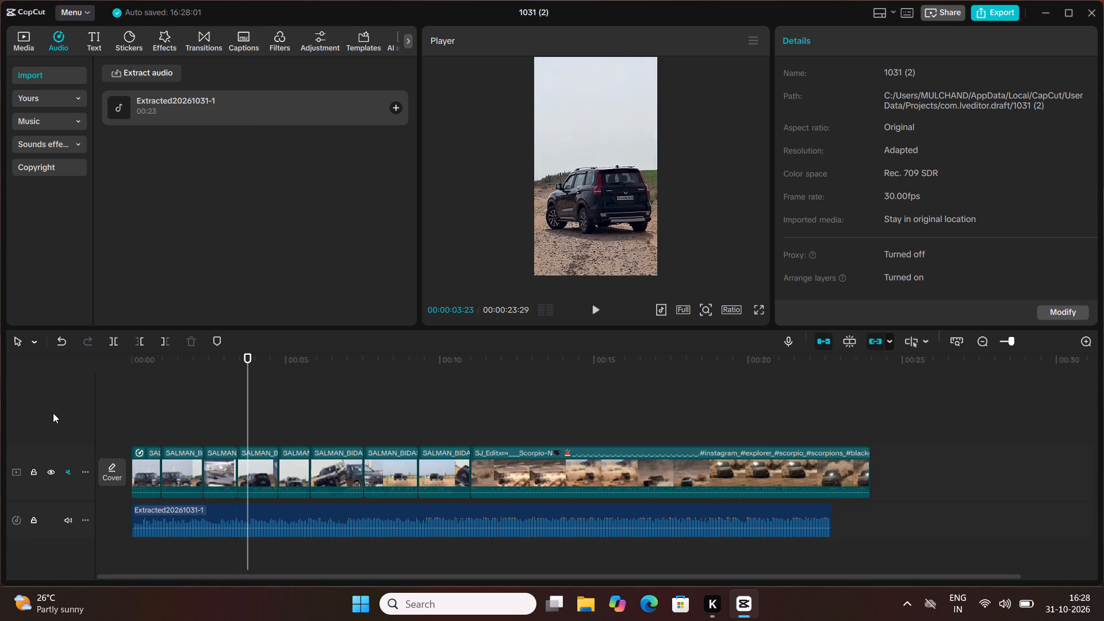
Play from about 00:00:02:24 to 00:00:07:21, pausing at beats to check the cuts of the third through seventh segments.
left_click_drag(244, 354, 218, 355)
key("space")
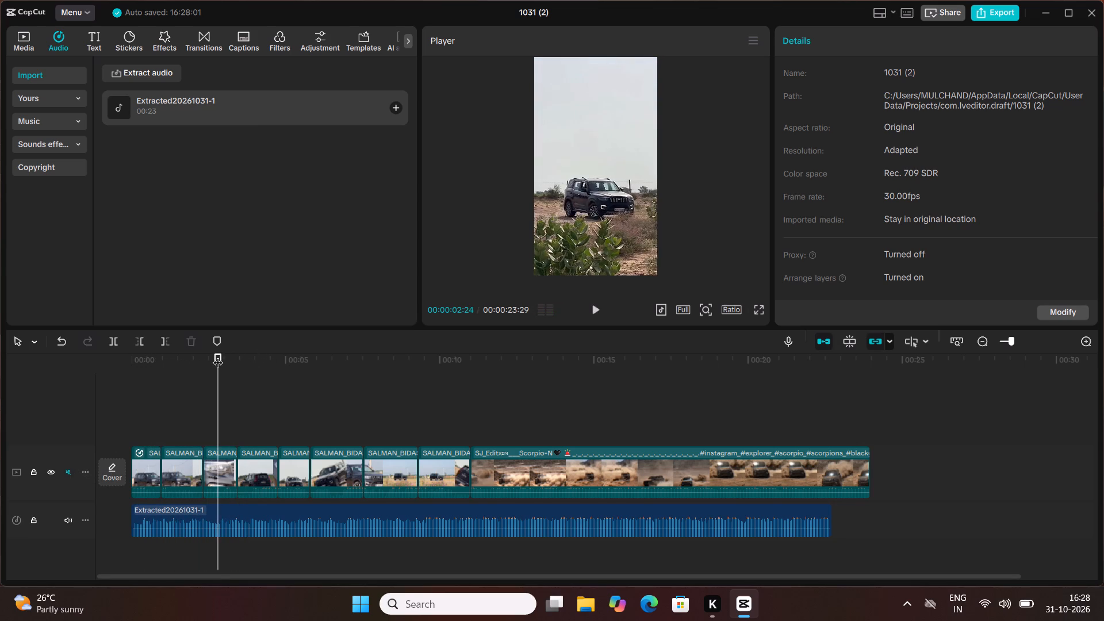
key("space")
key("space")
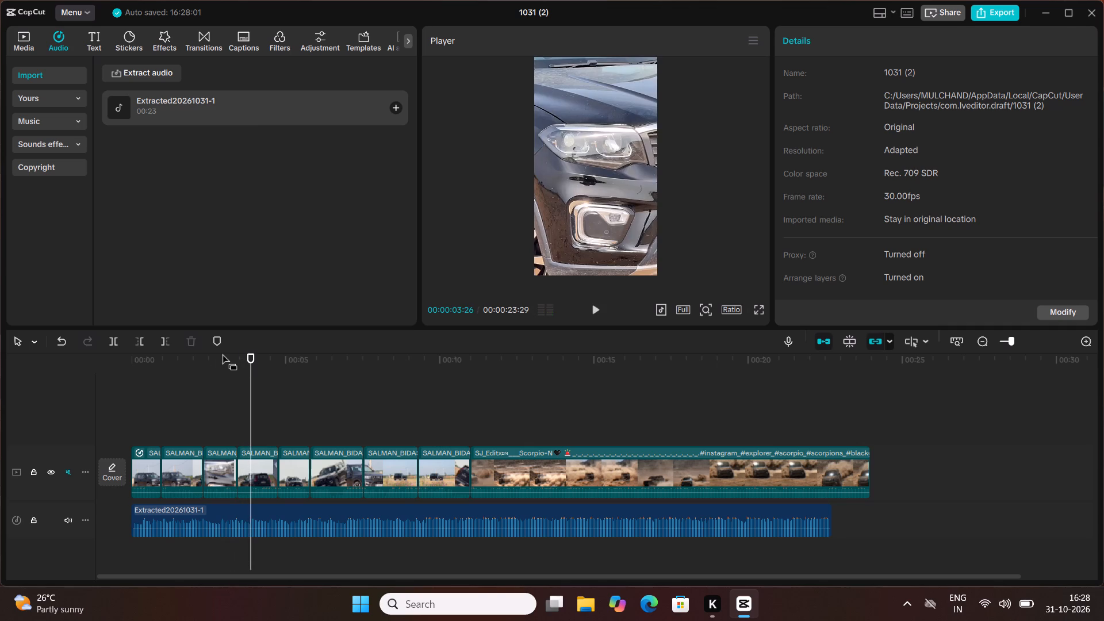
key("space")
key("space")
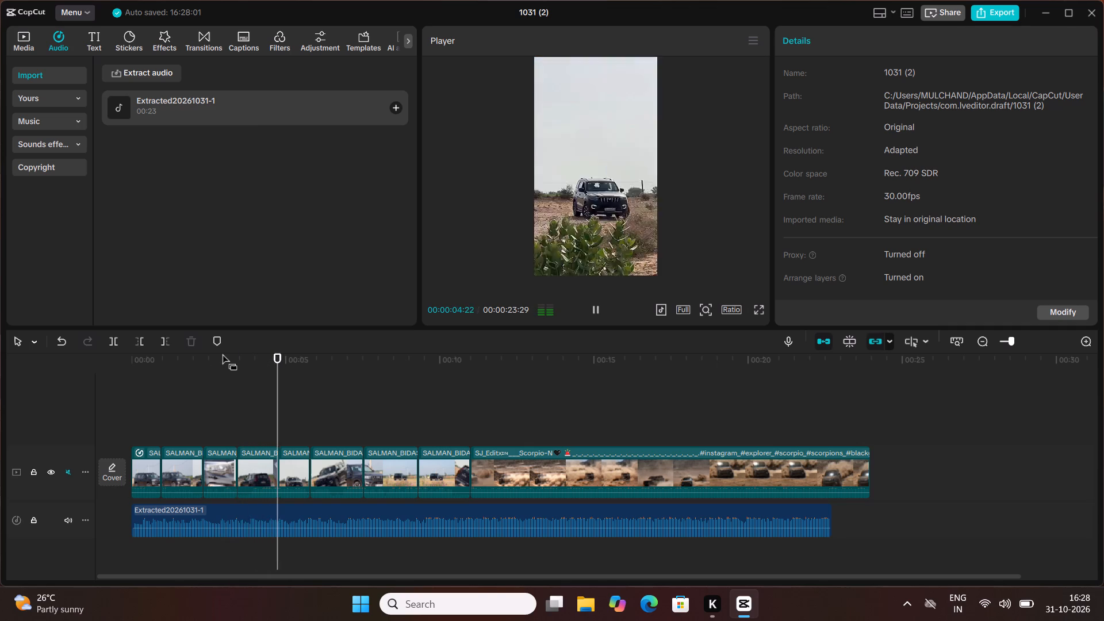
key("space")
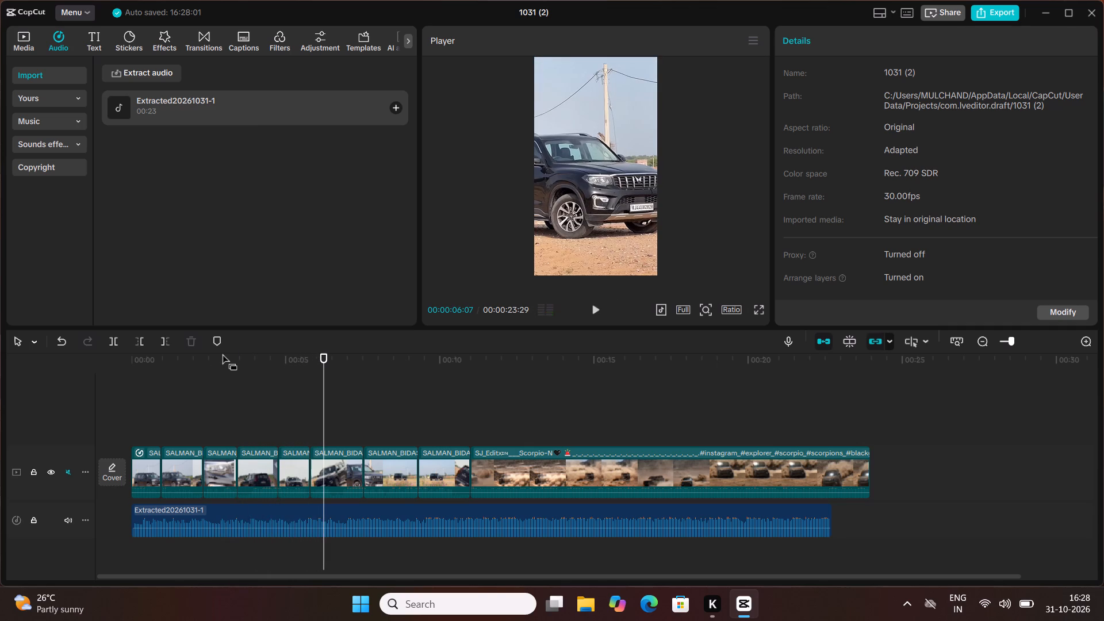
key("space")
key("space")
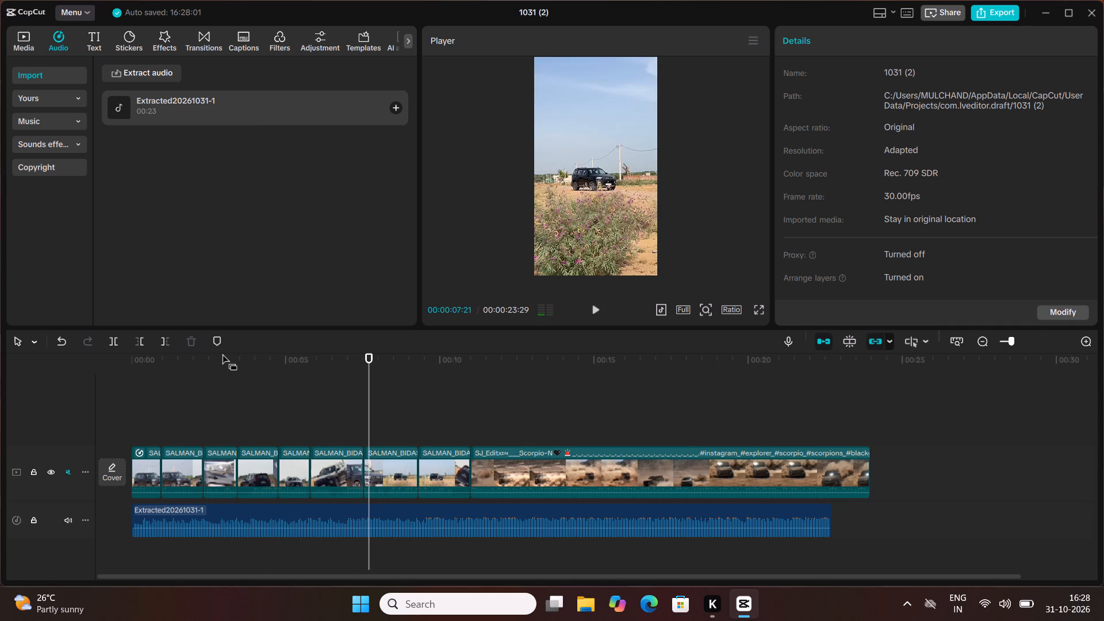
Trim the end of the sixth segment by about 13 frames in total, replaying its cut to the seventh segment between trims.
left_click(351, 474)
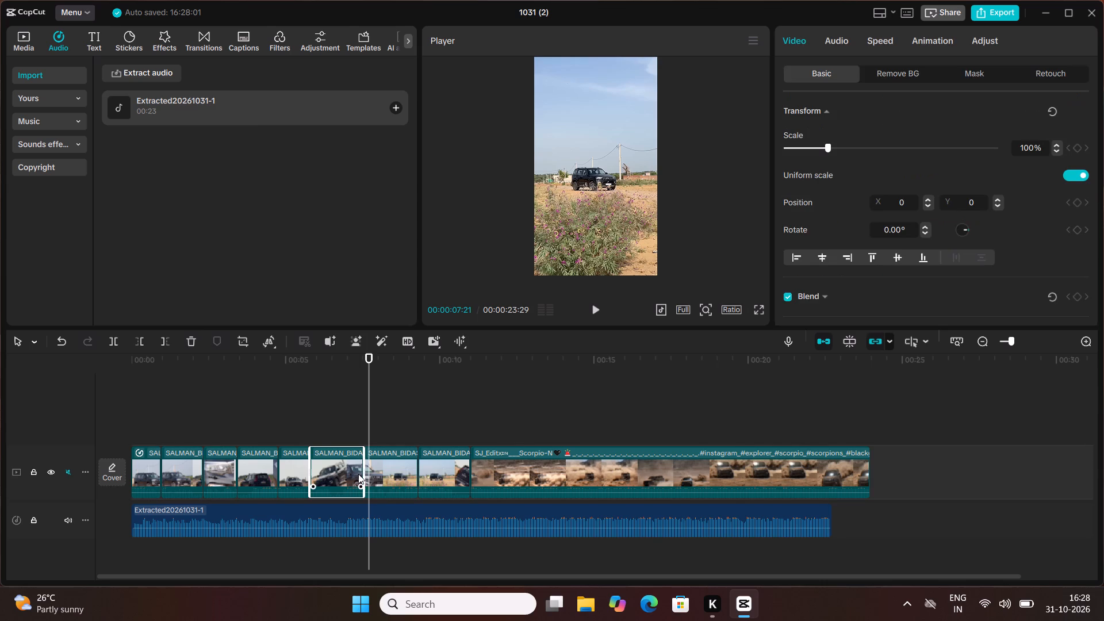
left_click_drag(363, 474, 351, 476)
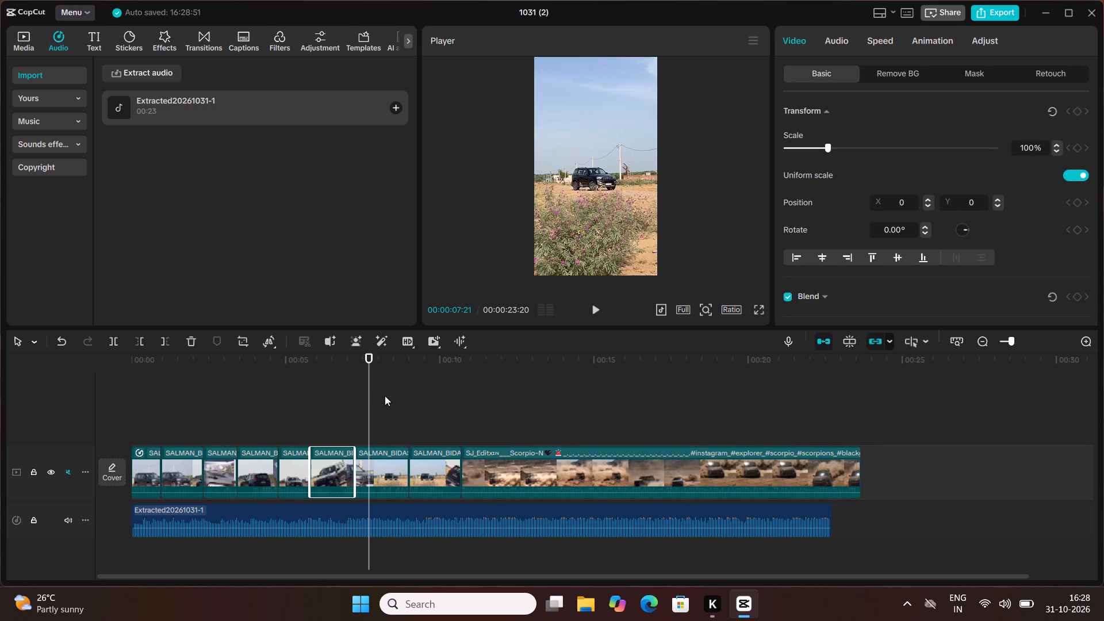
left_click_drag(370, 395, 328, 400)
key("space")
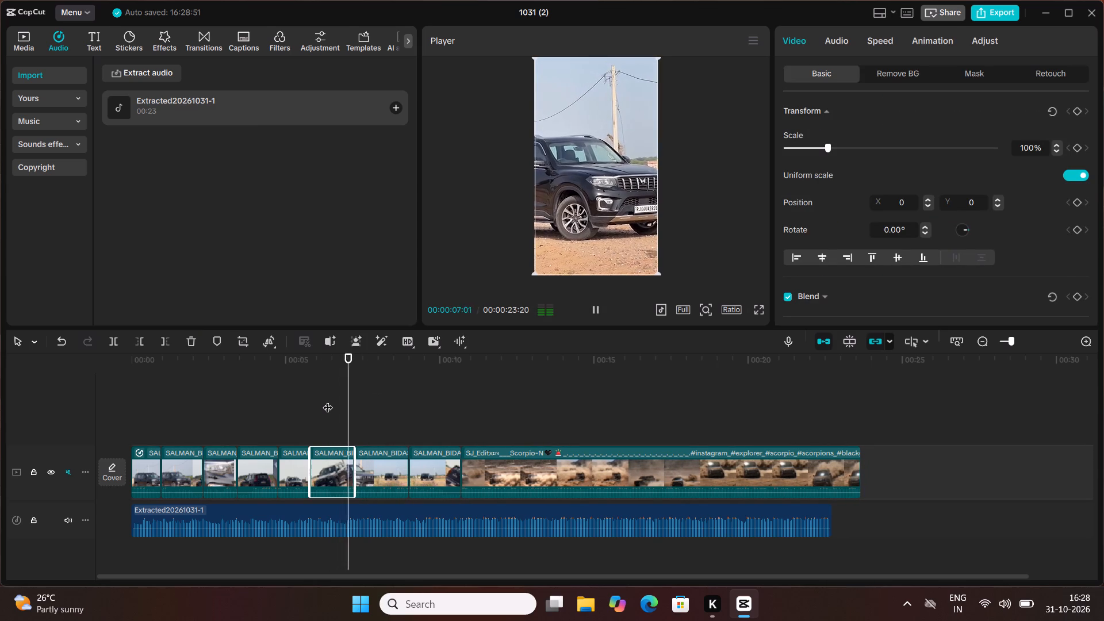
key("space")
left_click(331, 464)
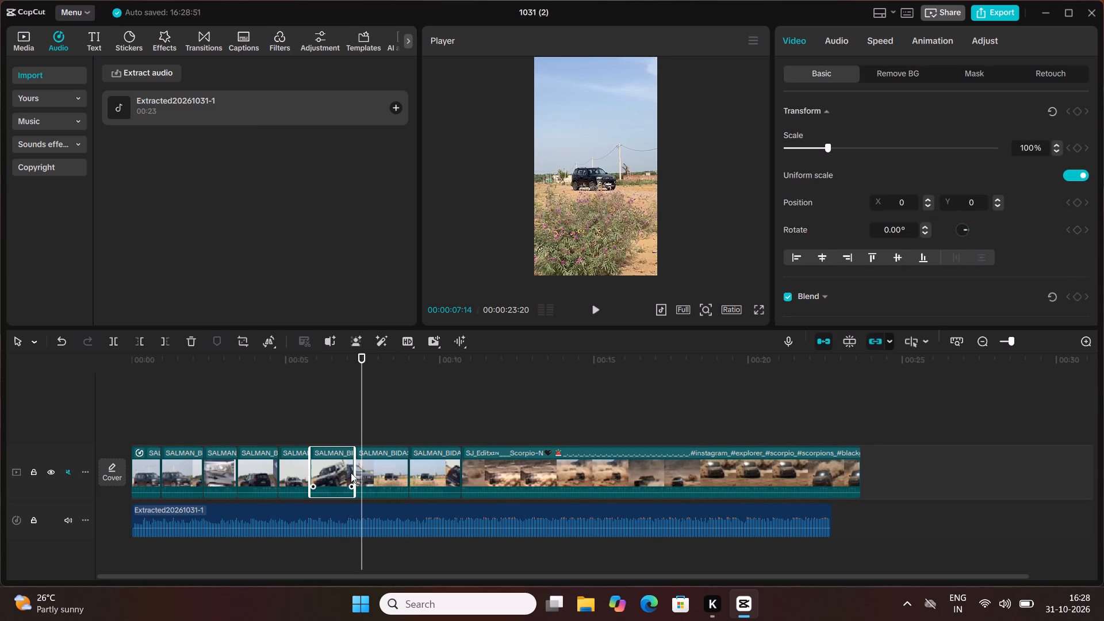
left_click_drag(356, 473, 348, 473)
Replay from the fifth and sixth segments onward to check the trimmed cut and the timing of the following segments.
left_click_drag(364, 422, 323, 429)
key("space")
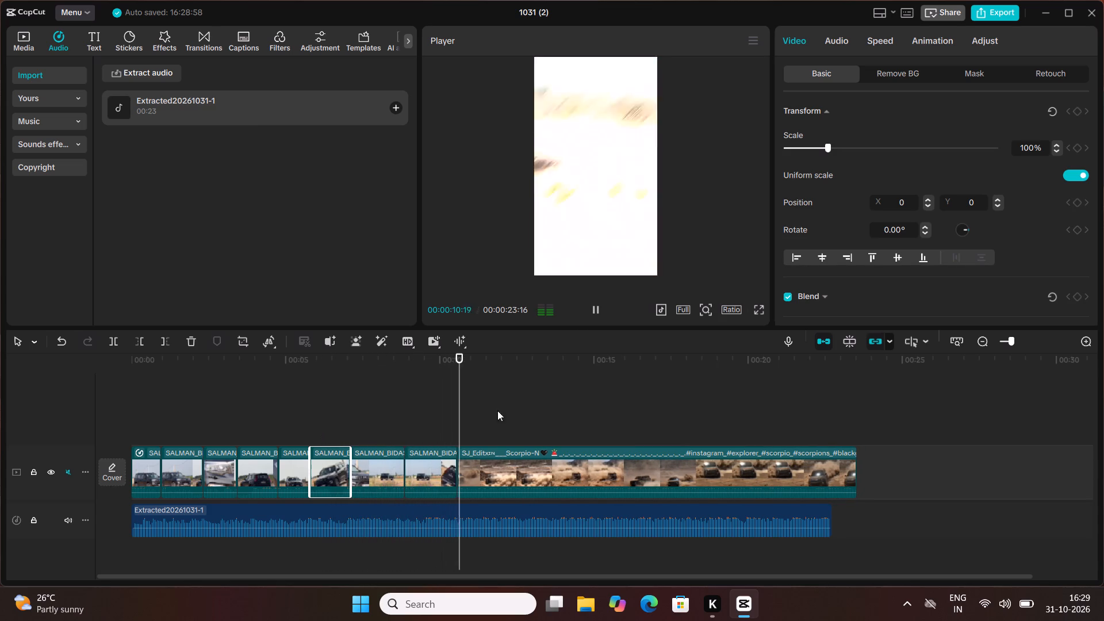
left_click_drag(482, 364, 296, 394)
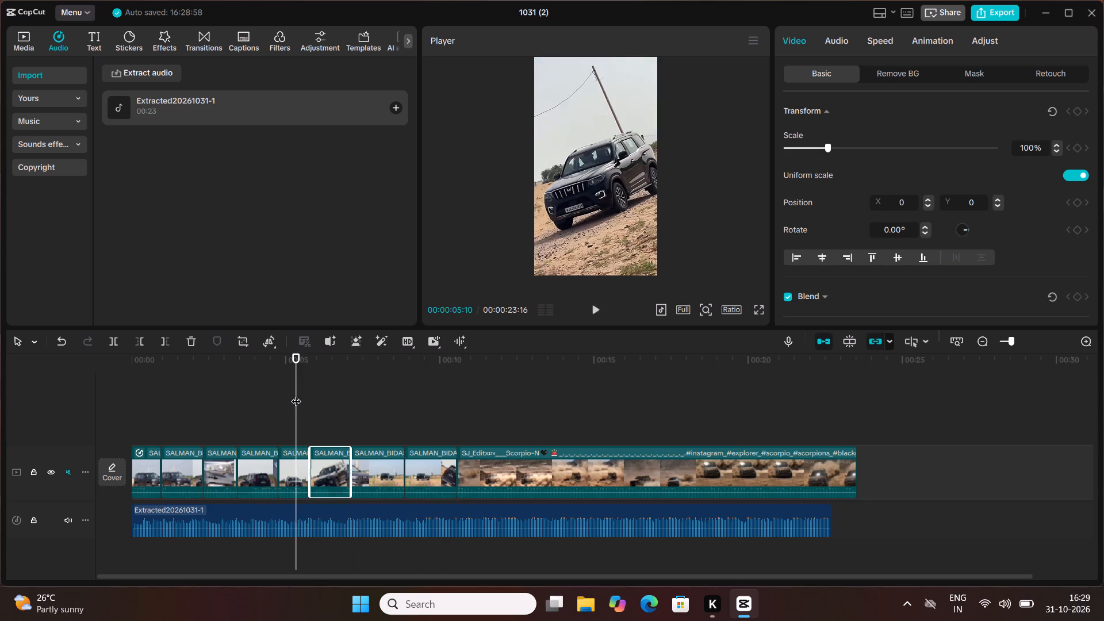
key("space")
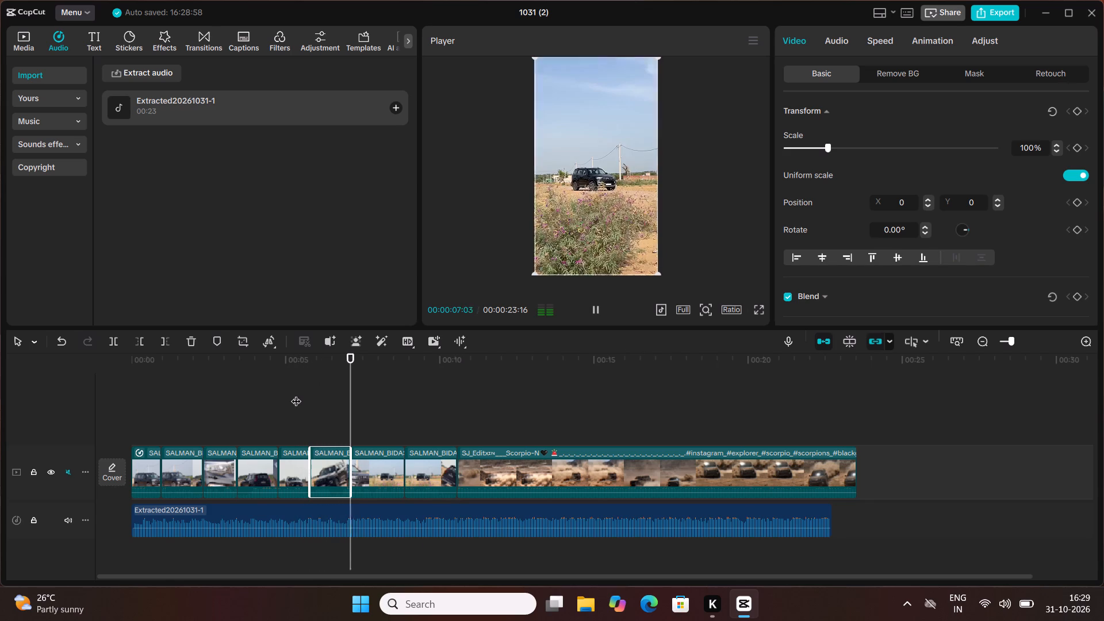
key("space")
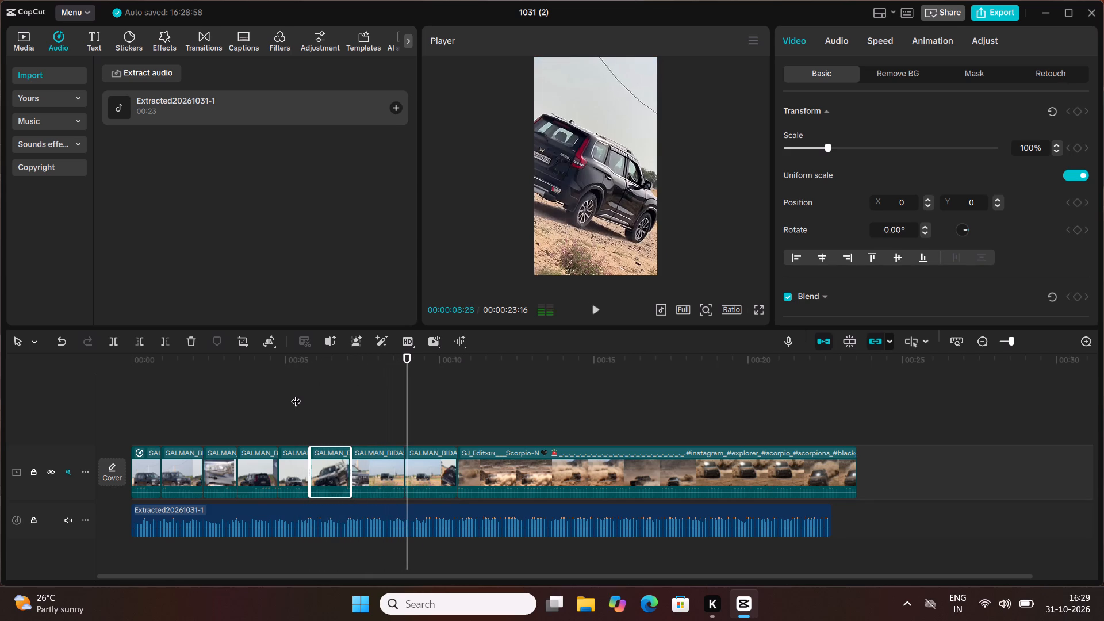
left_click_drag(404, 366, 335, 365)
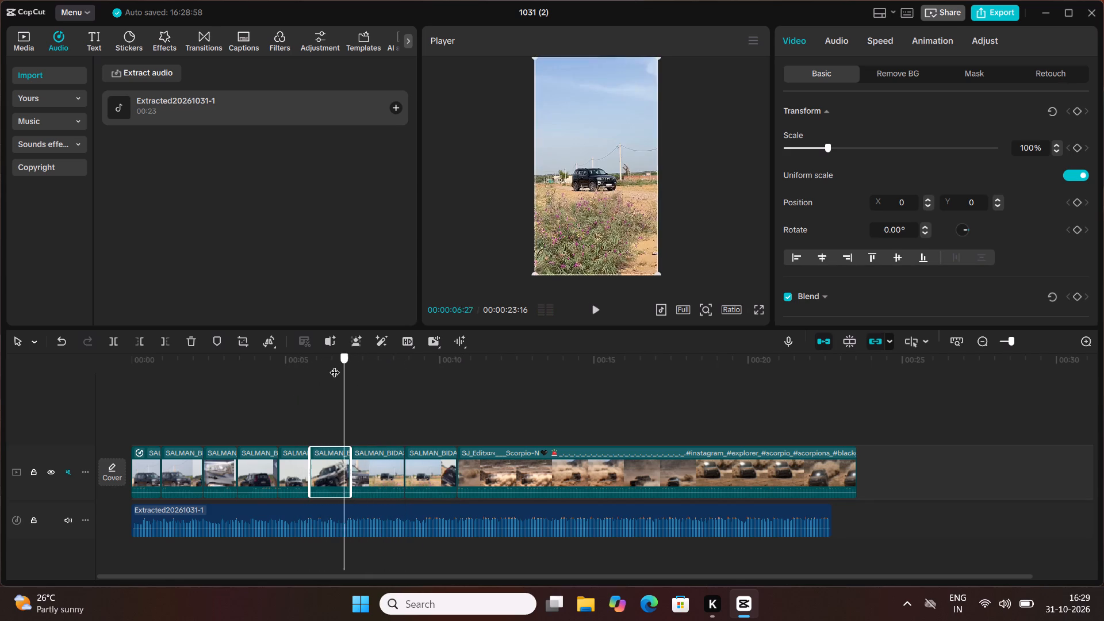
left_click_drag(335, 365, 323, 370)
key("space")
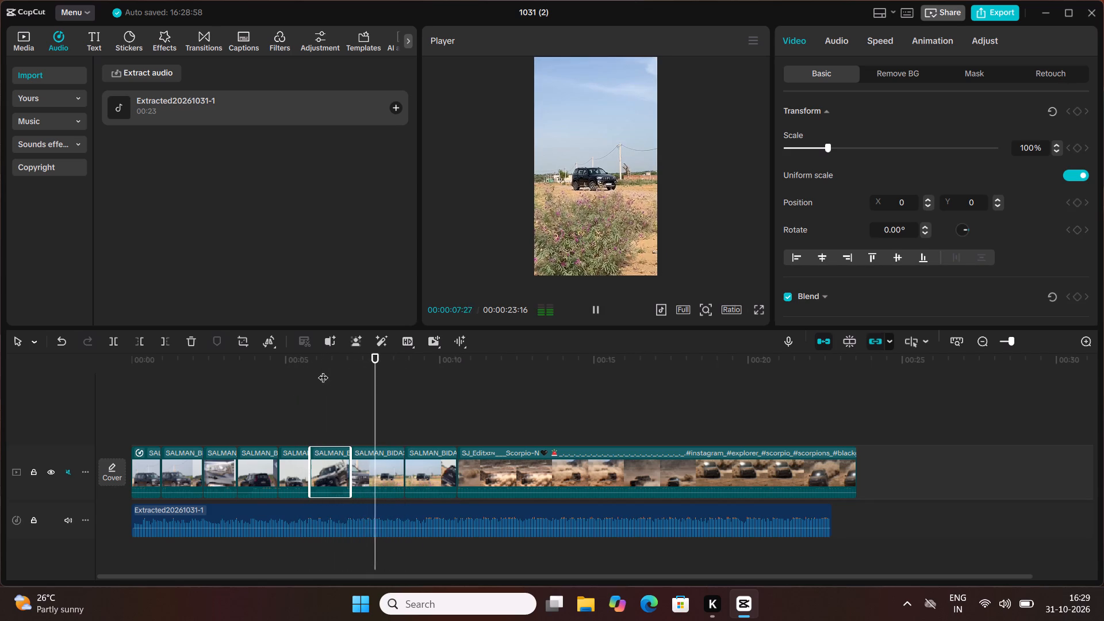
key("space")
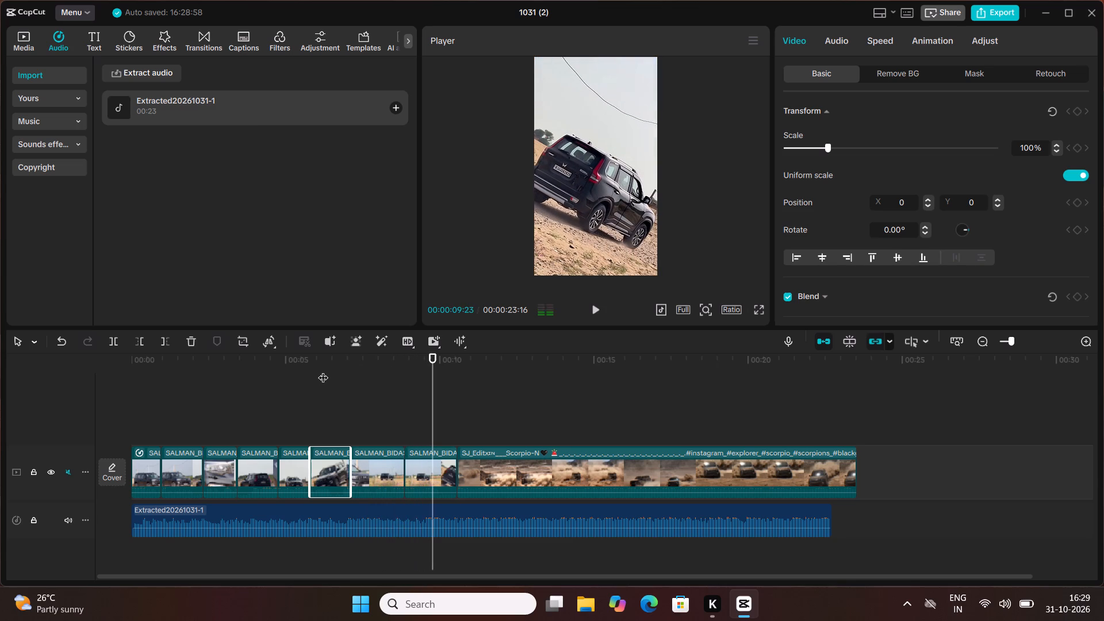
Replay the sixth through eighth segments several times to find the beat where the seventh segment should end.
left_click(433, 394)
left_click_drag(433, 394, 350, 419)
key("space")
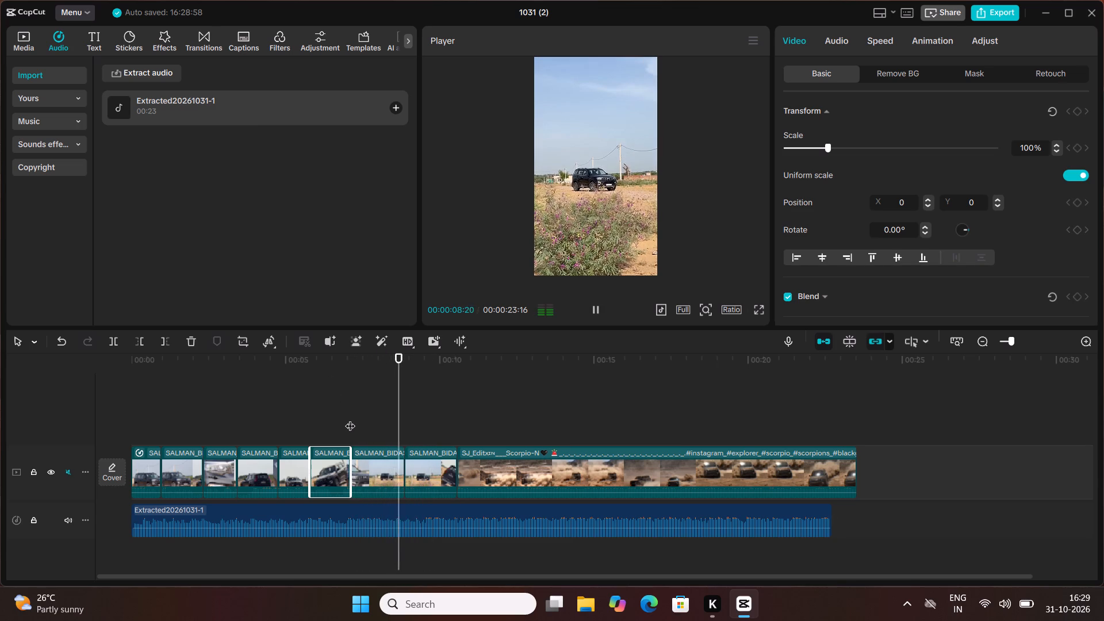
key("space")
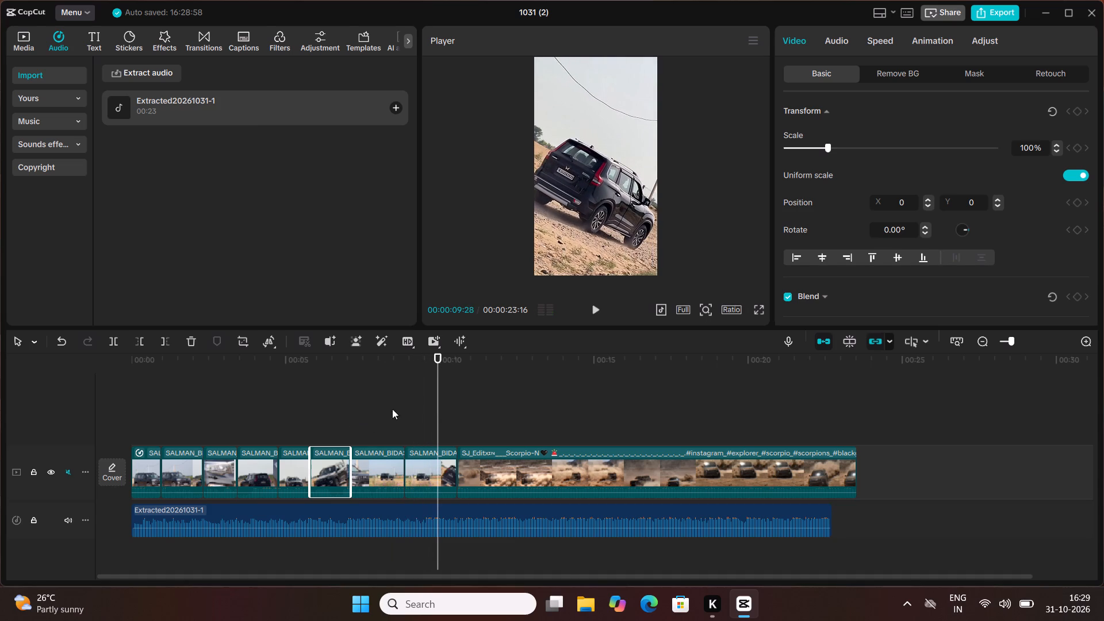
left_click_drag(433, 406, 346, 424)
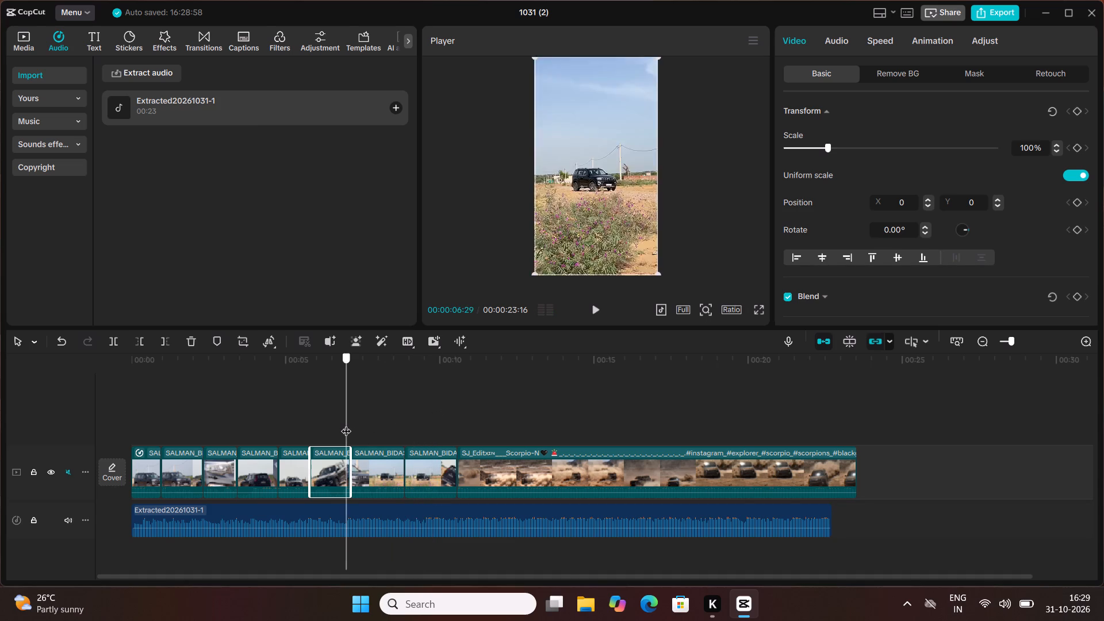
key("space")
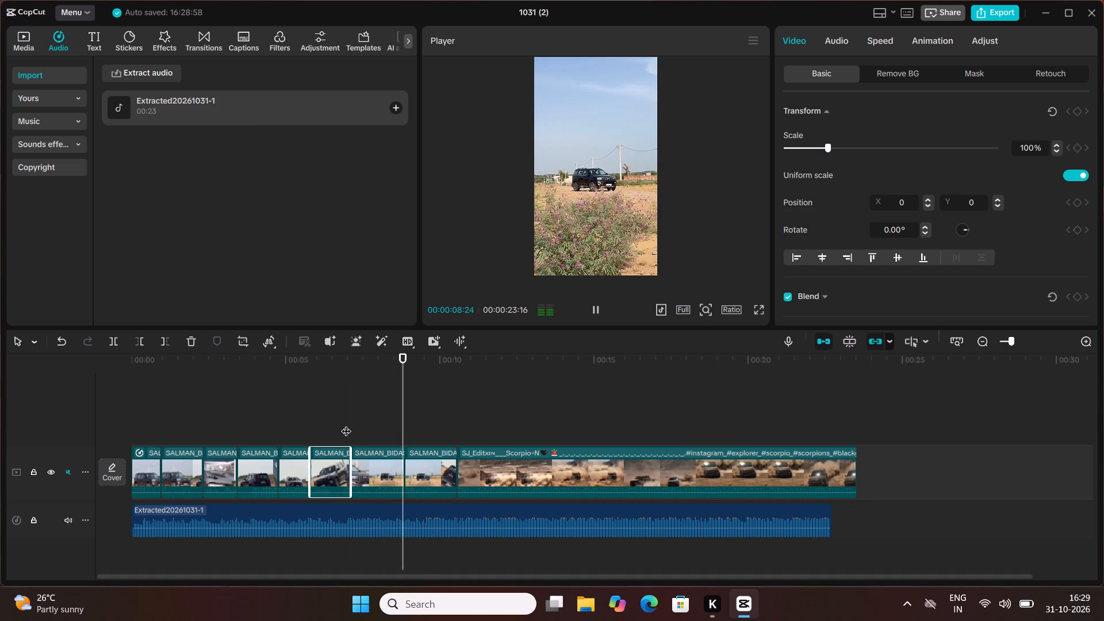
key("space")
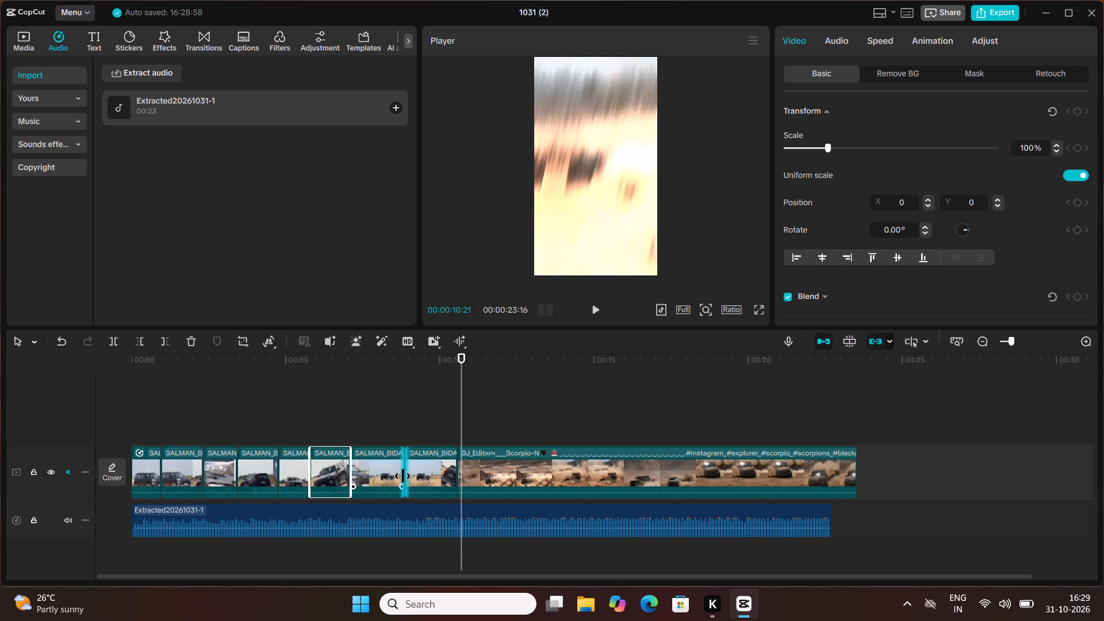
left_click_drag(463, 358, 313, 388)
key("space")
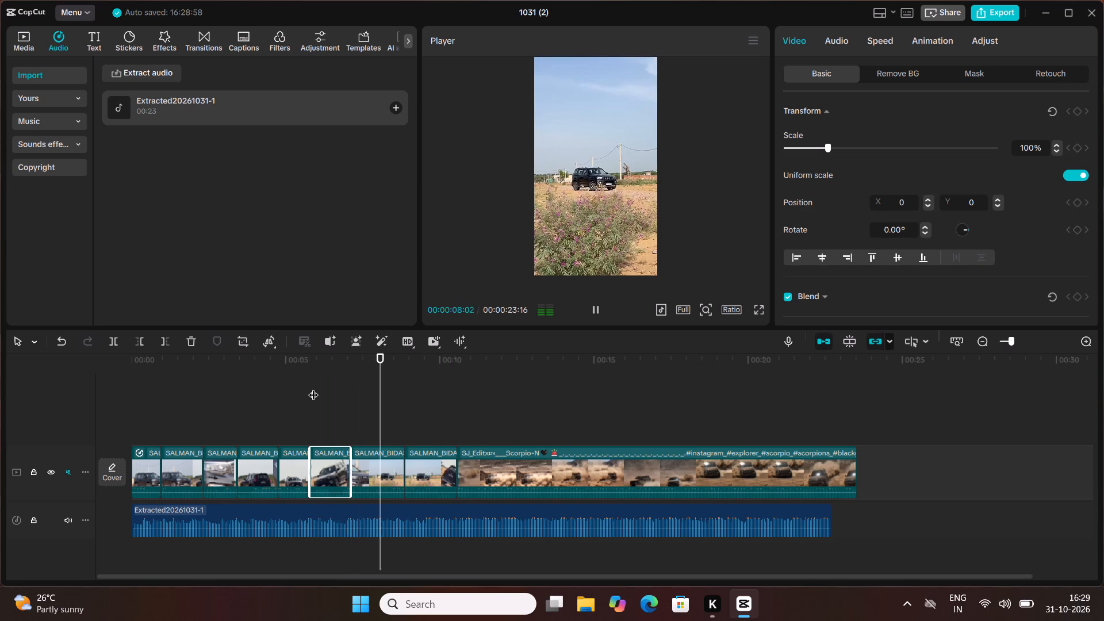
key("space")
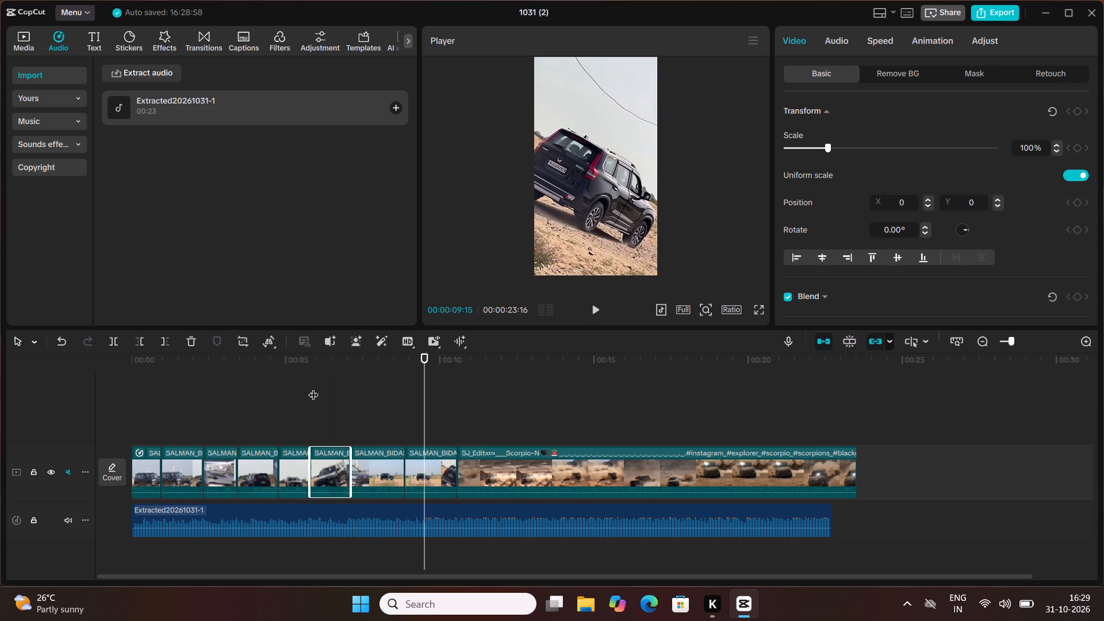
Trim the end of the seventh segment by about 24 frames.
left_click(396, 481)
left_click_drag(402, 476, 373, 476)
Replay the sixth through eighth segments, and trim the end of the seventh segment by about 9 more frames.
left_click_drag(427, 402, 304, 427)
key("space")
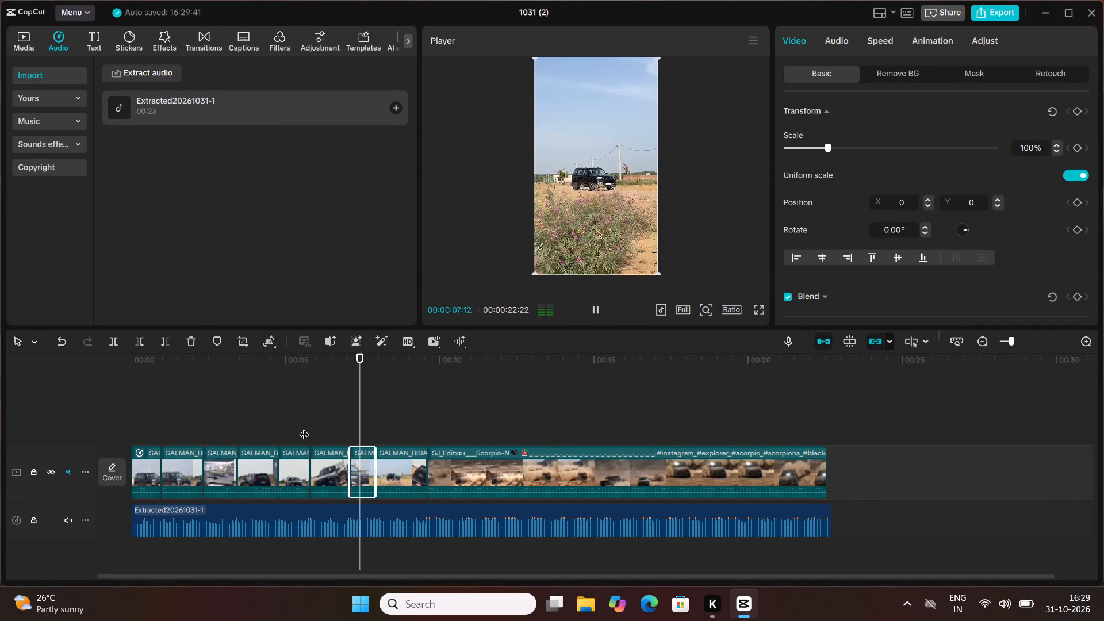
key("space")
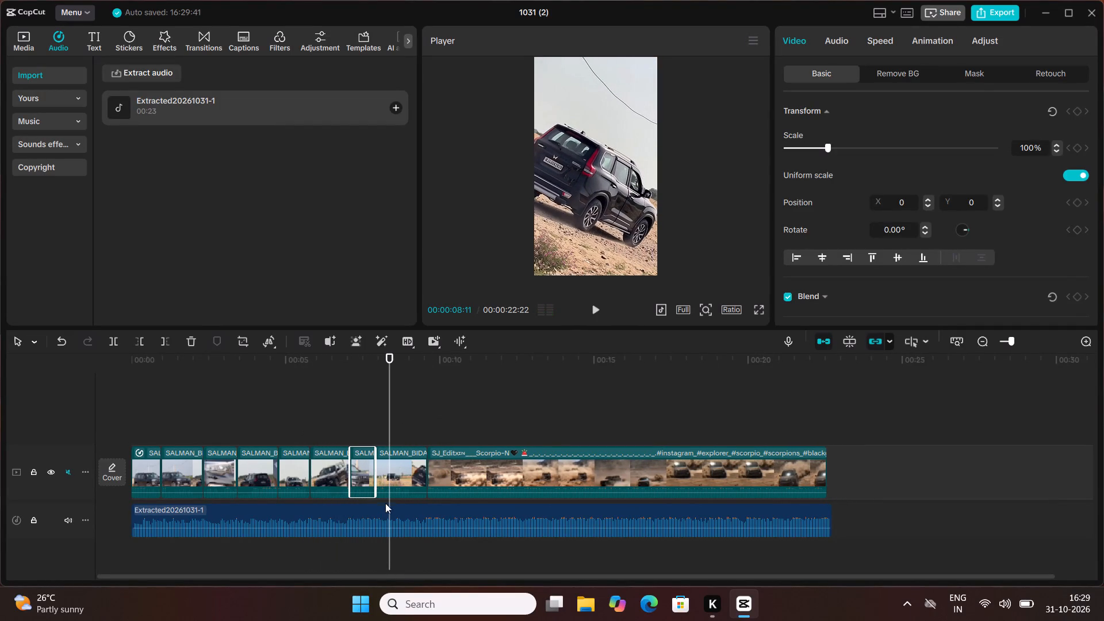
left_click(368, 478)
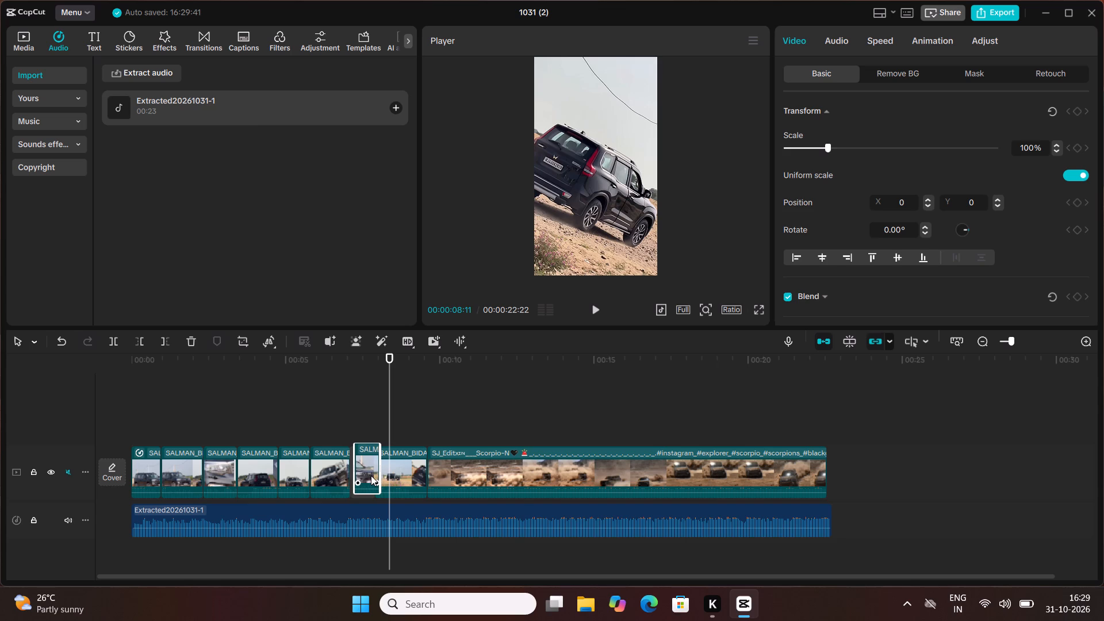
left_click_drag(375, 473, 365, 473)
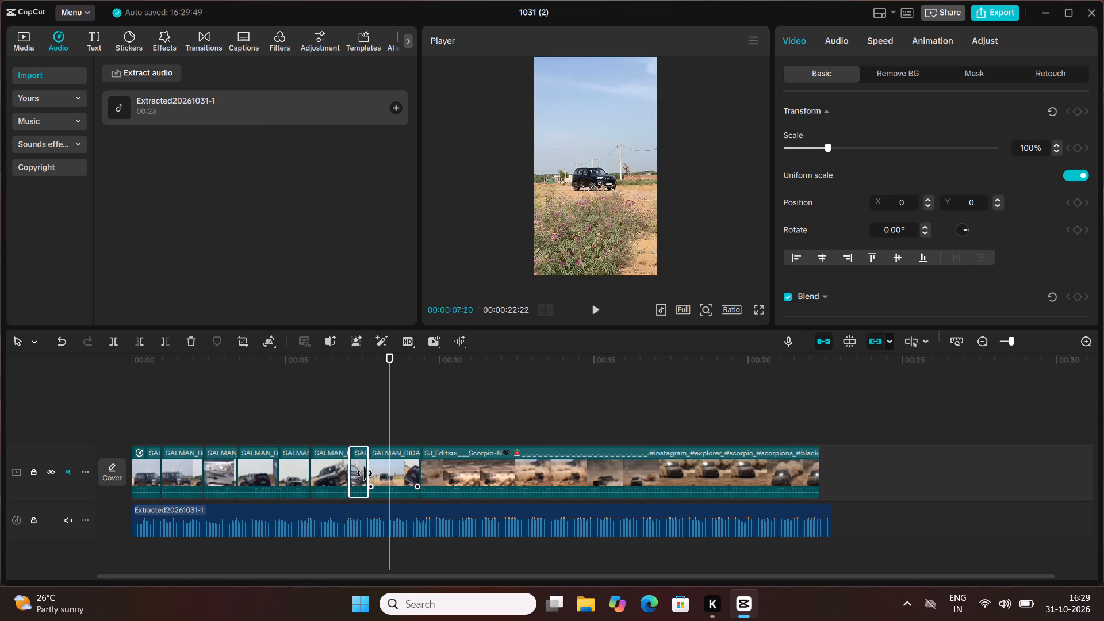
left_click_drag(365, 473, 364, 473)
Replay from the fifth segment into the SJ_Edit clip to check the timing of the shortened seventh segment and the eighth.
left_click_drag(389, 425, 296, 459)
key("space")
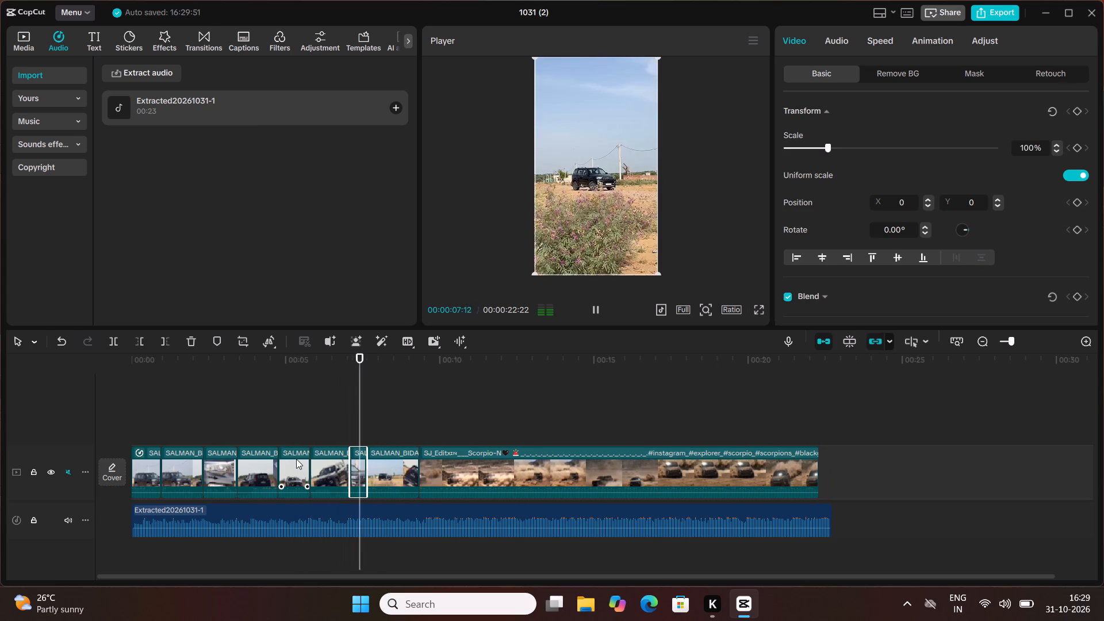
key("space")
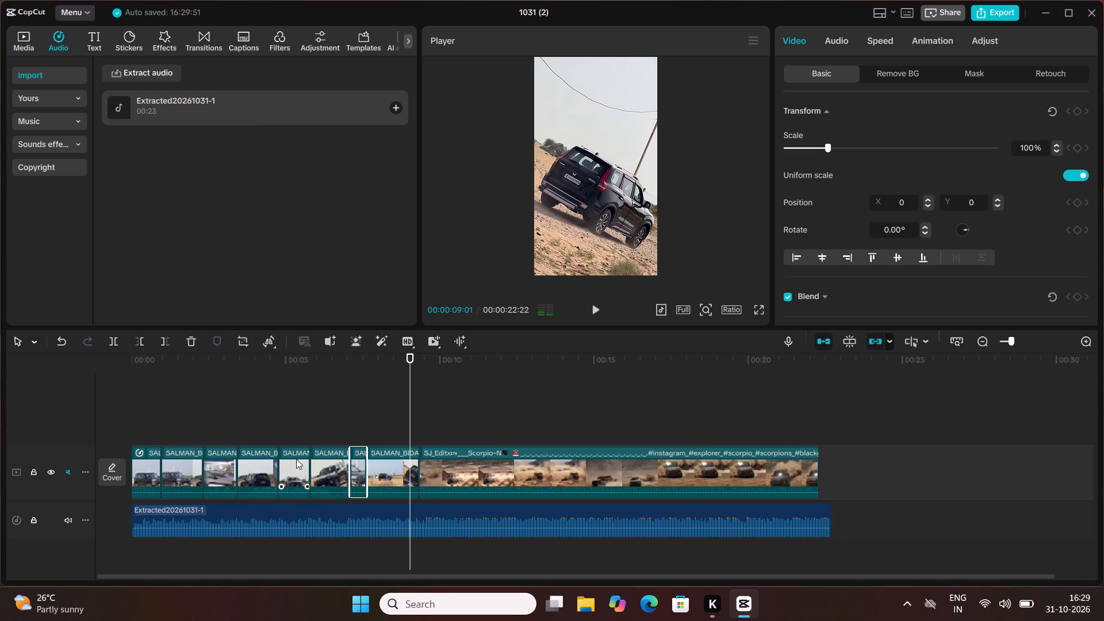
left_click(390, 482)
key("space")
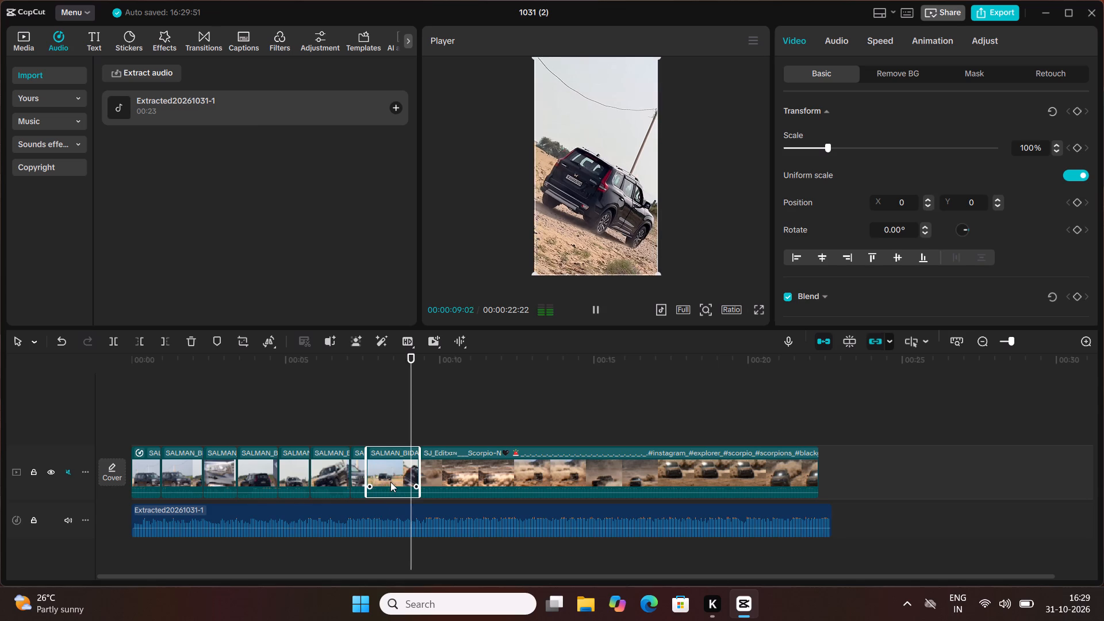
key("space")
left_click(394, 458)
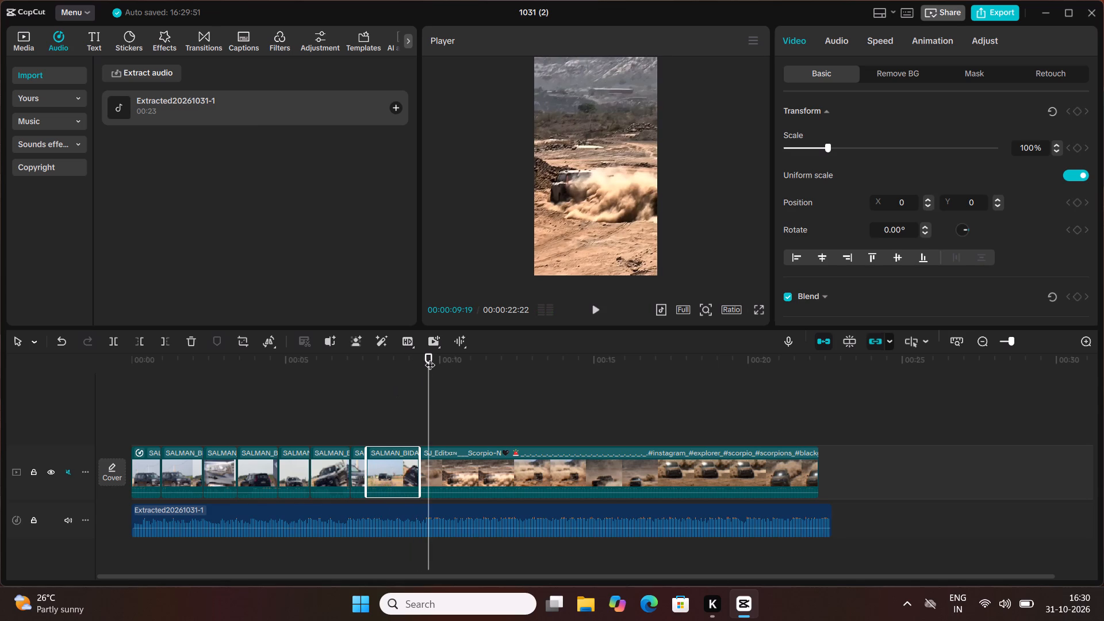
Replay the edit repeatedly from its beginning through the eighth segment to compare each cut with the beats of the extracted audio.
left_click_drag(430, 358, 401, 366)
left_click_drag(405, 356, 0, 620)
key("space")
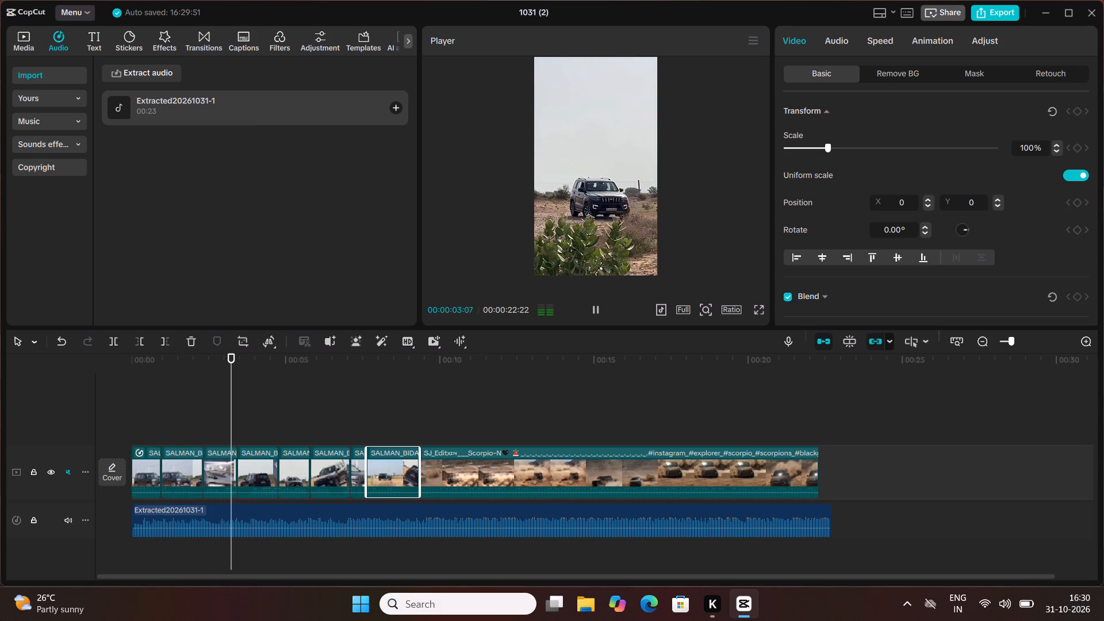
key("space")
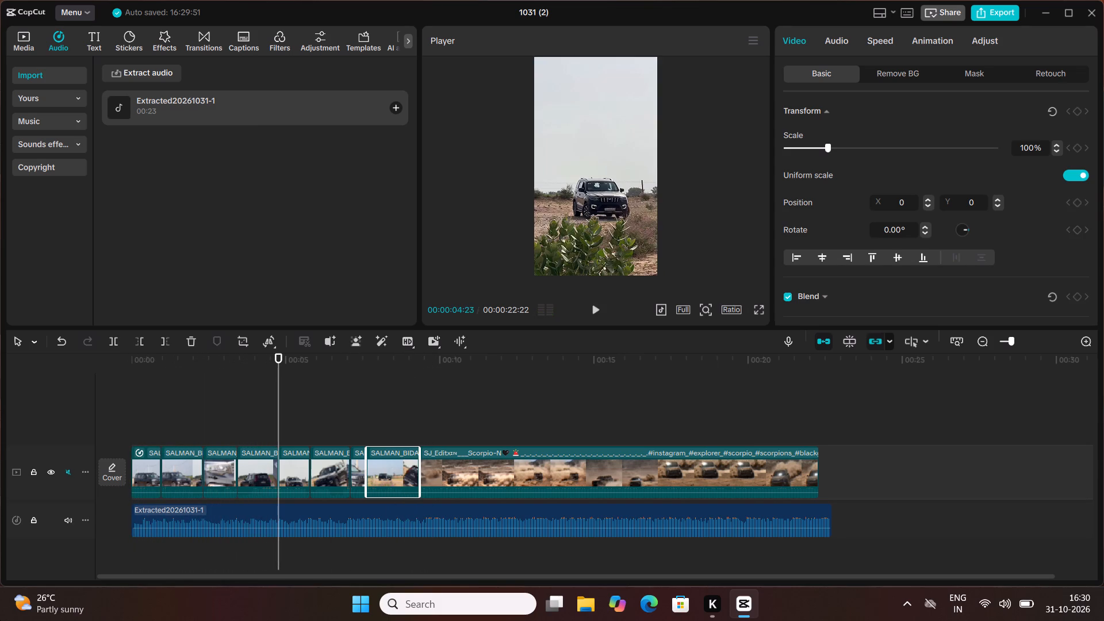
left_click_drag(274, 365, 131, 374)
key("space")
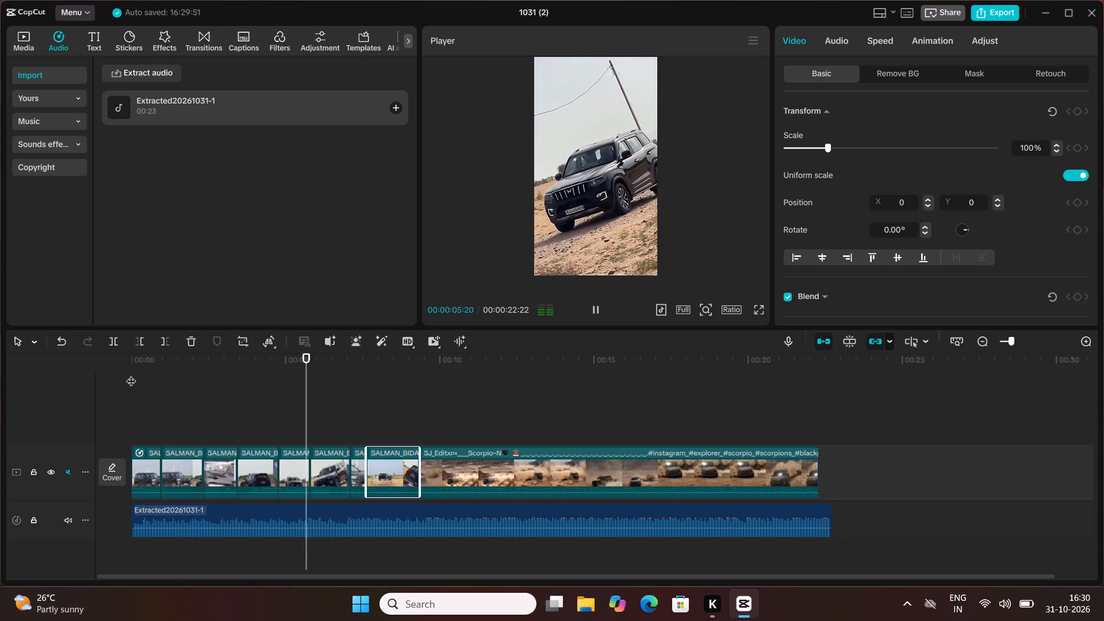
key("space")
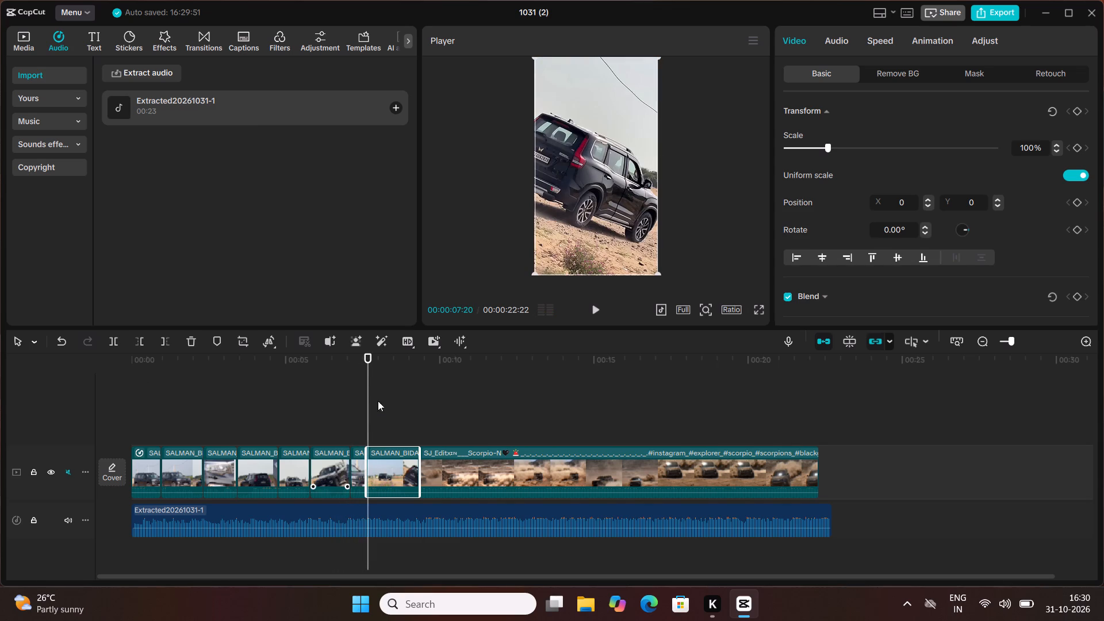
left_click_drag(370, 379, 0, 496)
key("space")
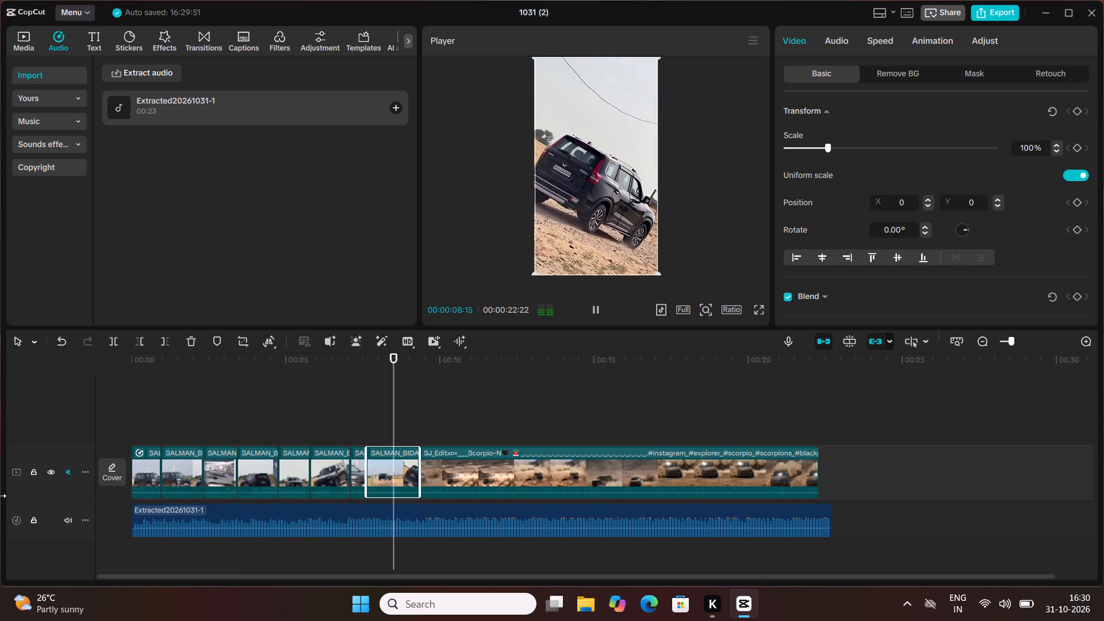
key("space")
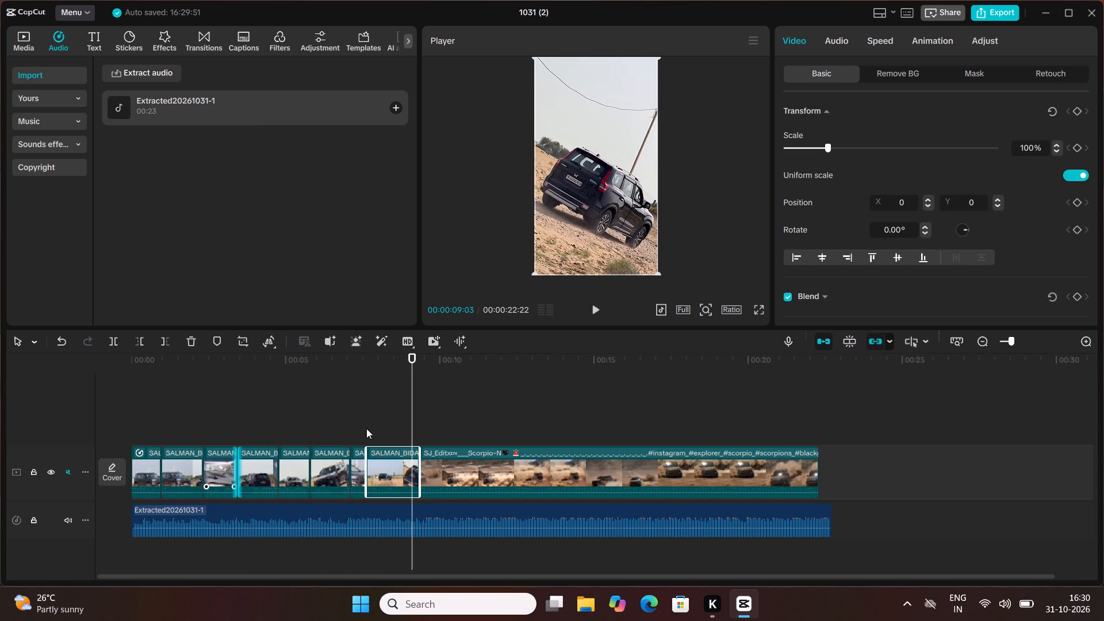
left_click_drag(413, 370, 85, 461)
key("space")
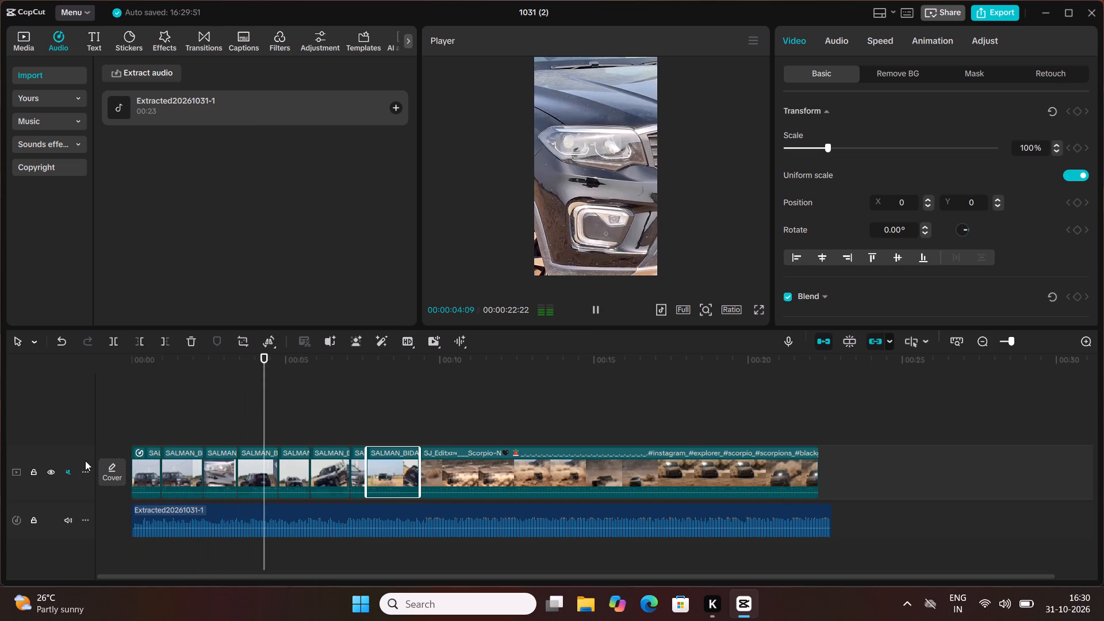
key("space")
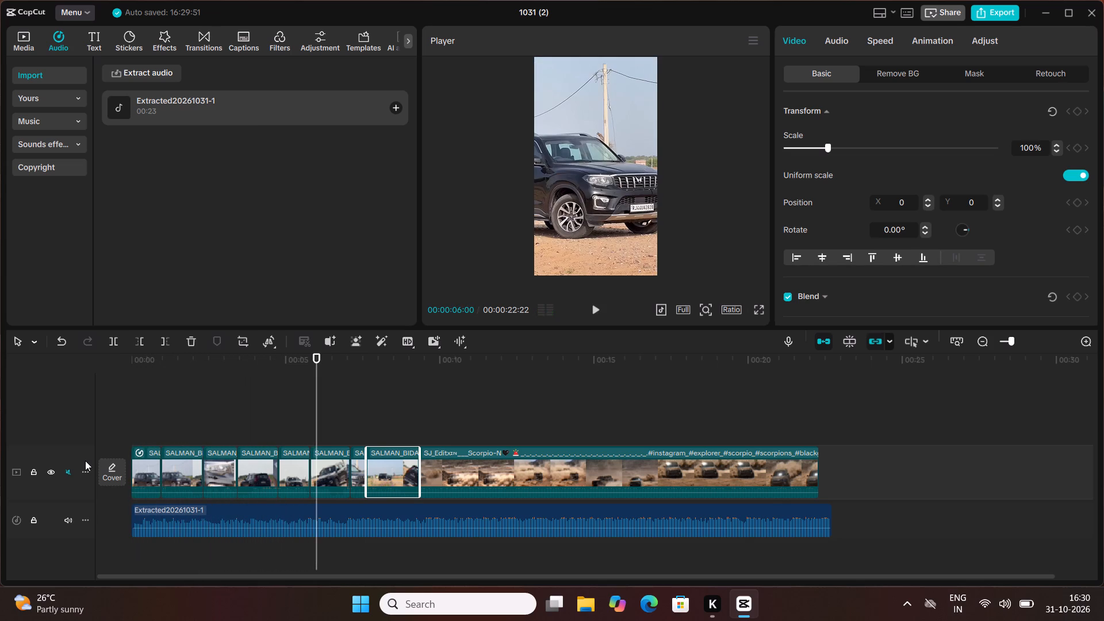
key("space")
key("space")
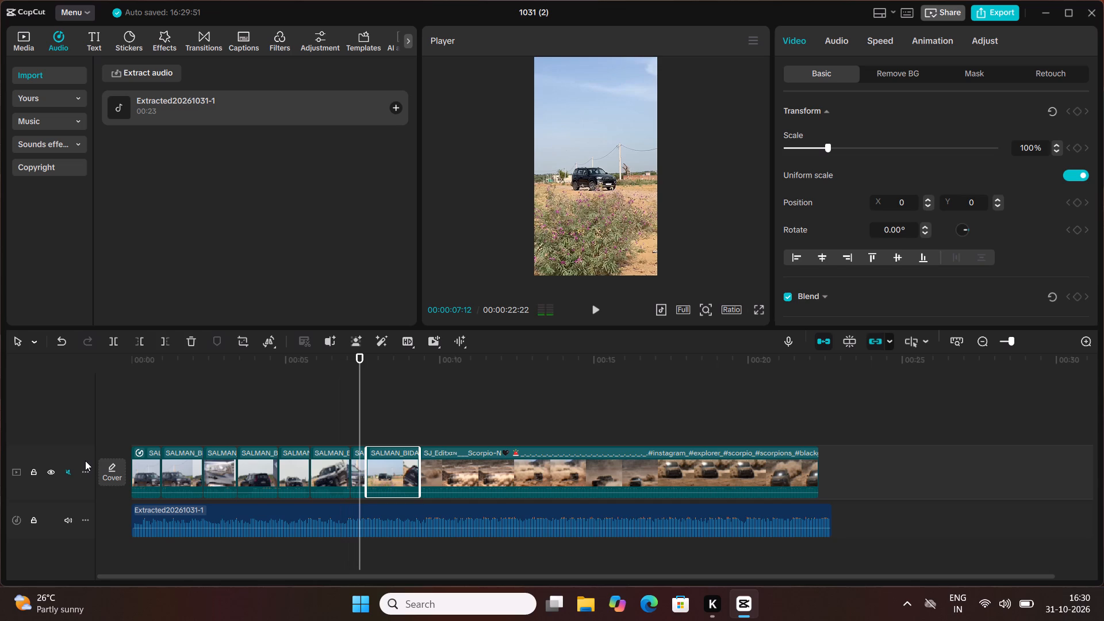
key("space")
key("space")
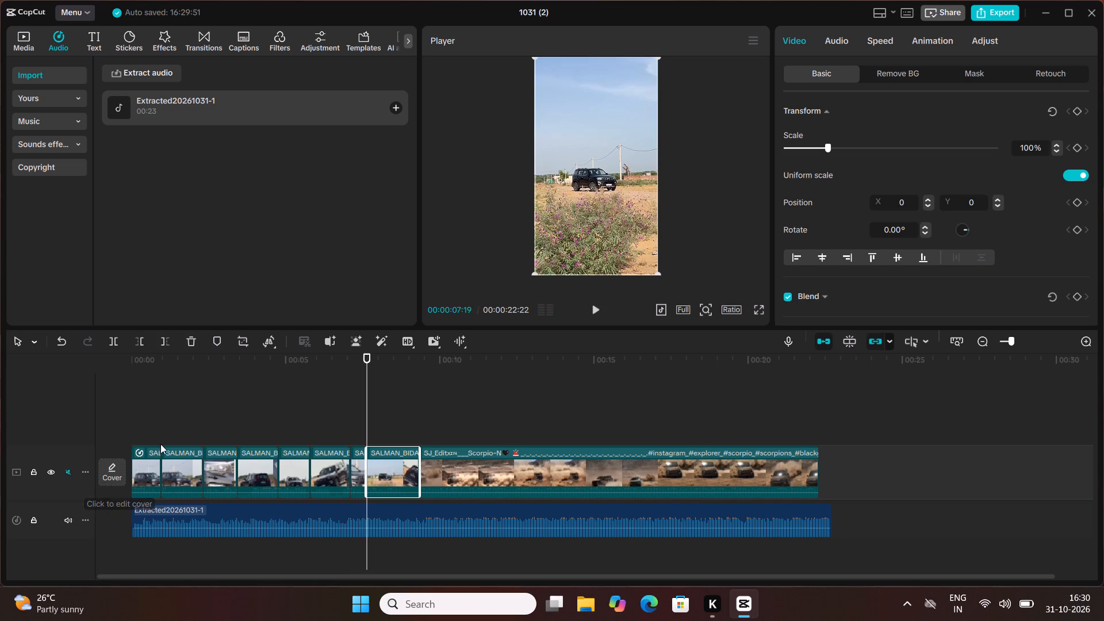
Replay the fifth through eighth segments in short bursts to judge where the seventh segment should end on the beat.
left_click_drag(367, 360, 279, 377)
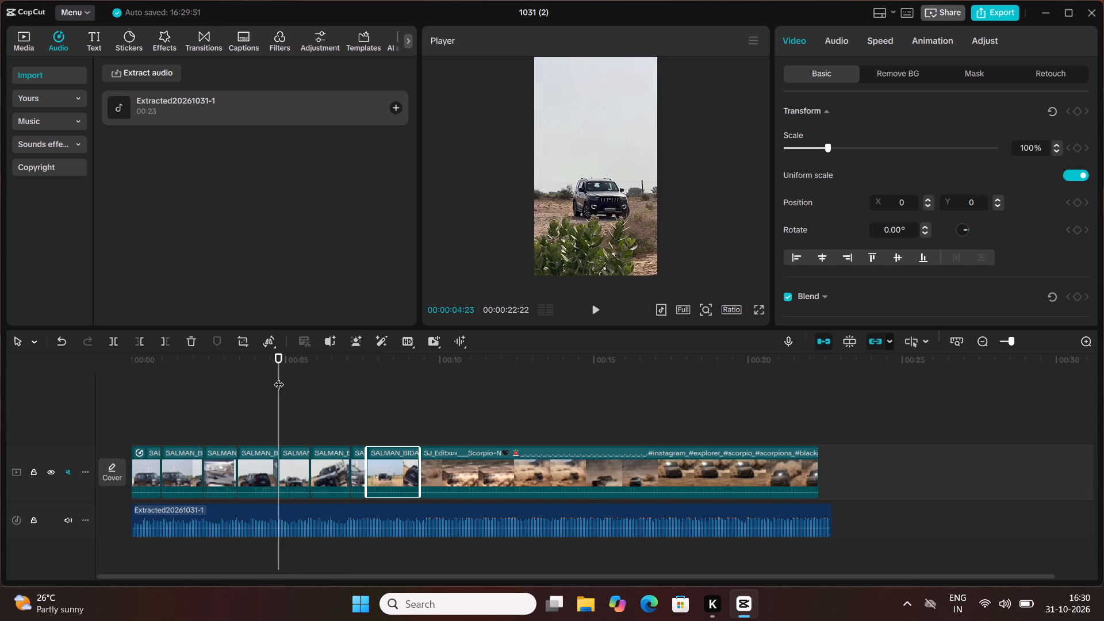
key("space")
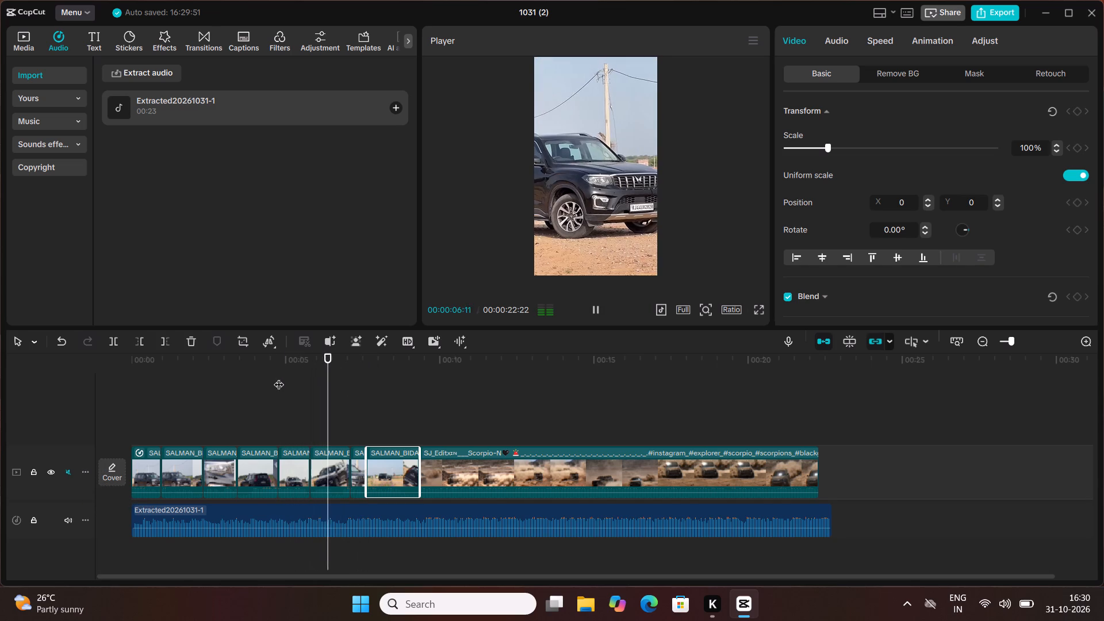
key("space")
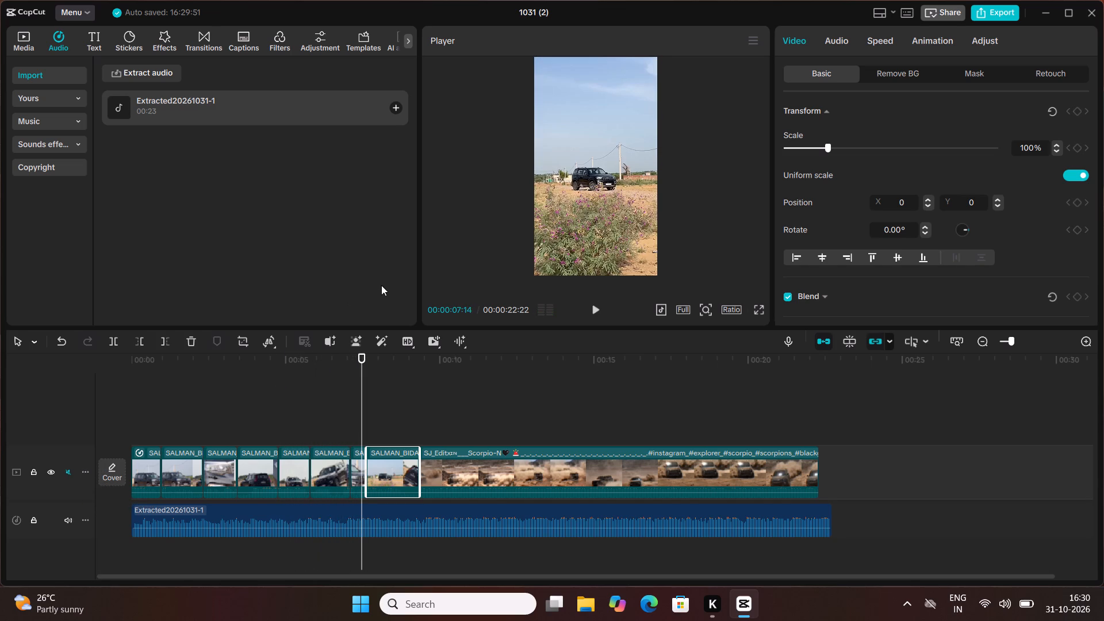
left_click(362, 352)
left_click_drag(363, 362, 345, 363)
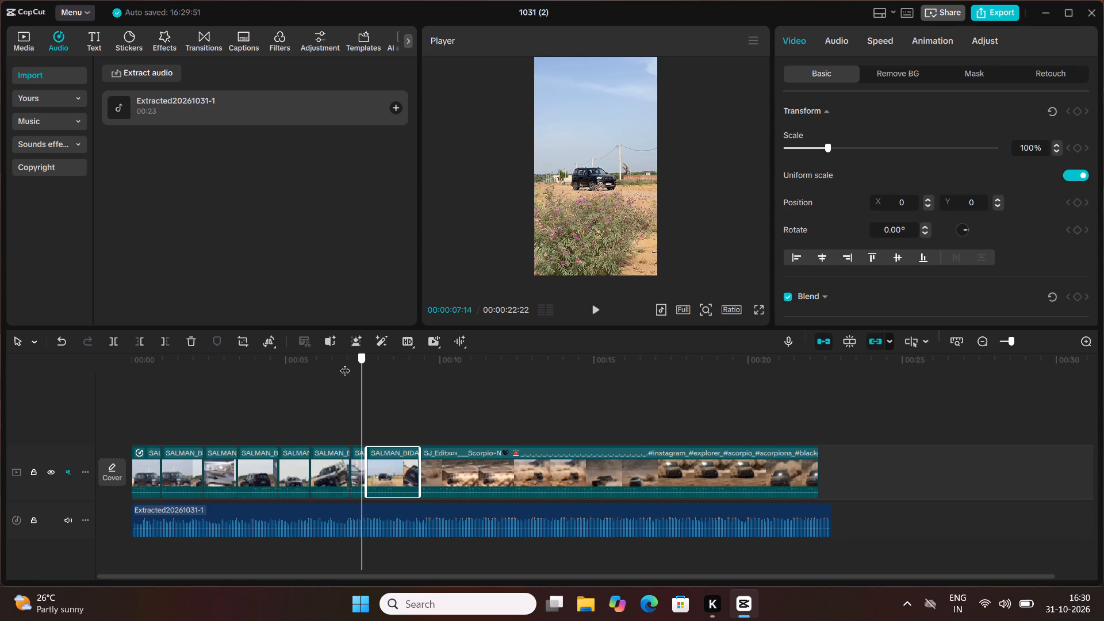
left_click_drag(345, 363, 316, 369)
key("space")
key("space")
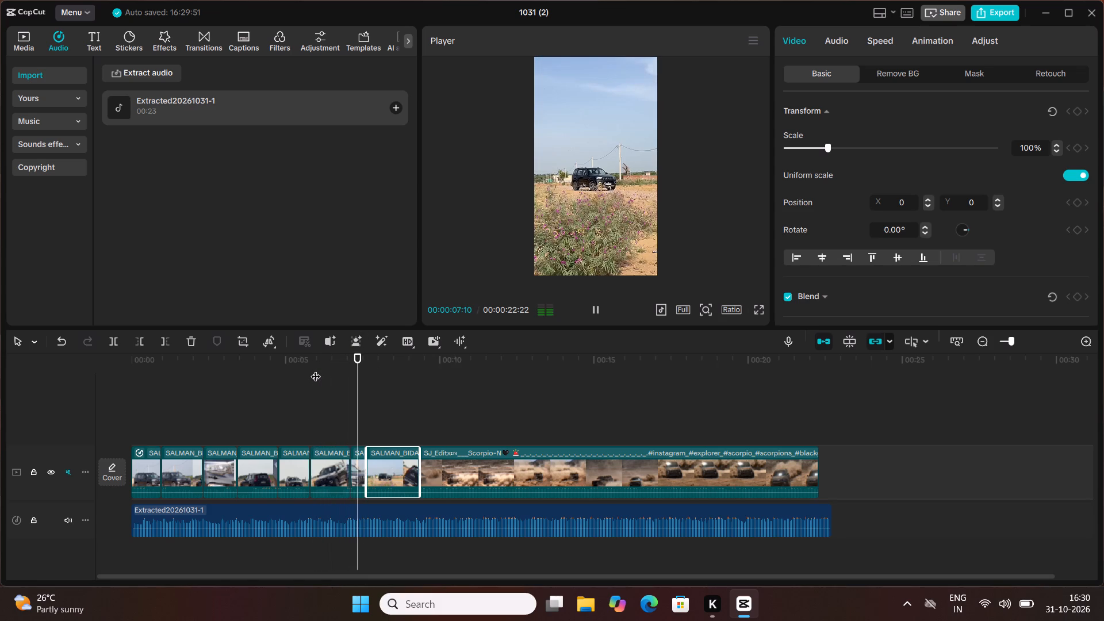
key("space")
key("space")
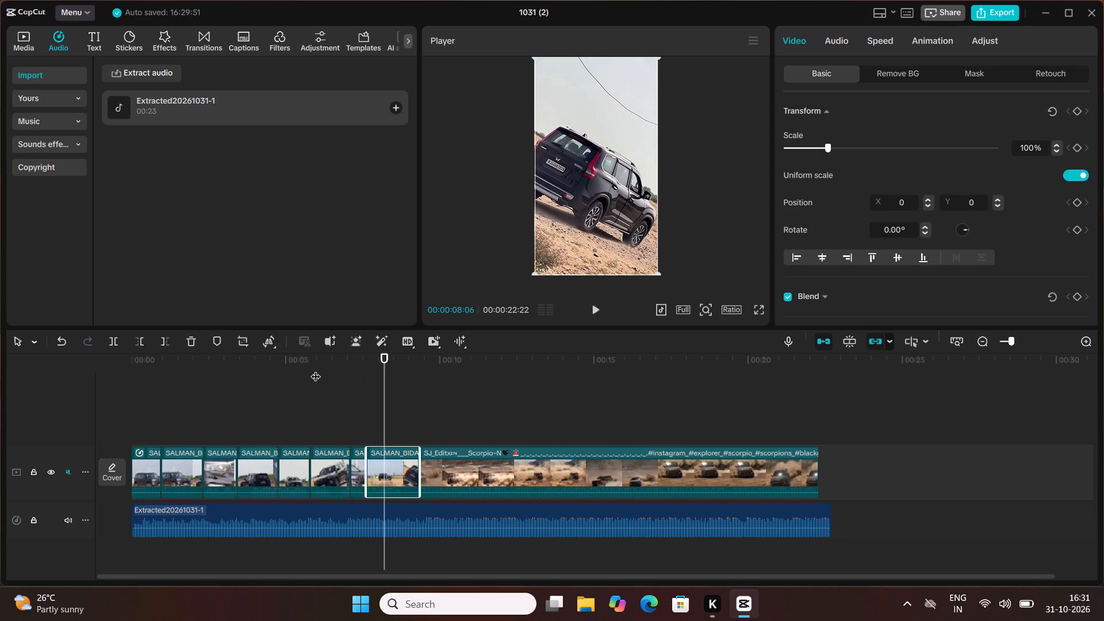
Extend the end of the seventh segment by about 3 seconds.
left_click(361, 475)
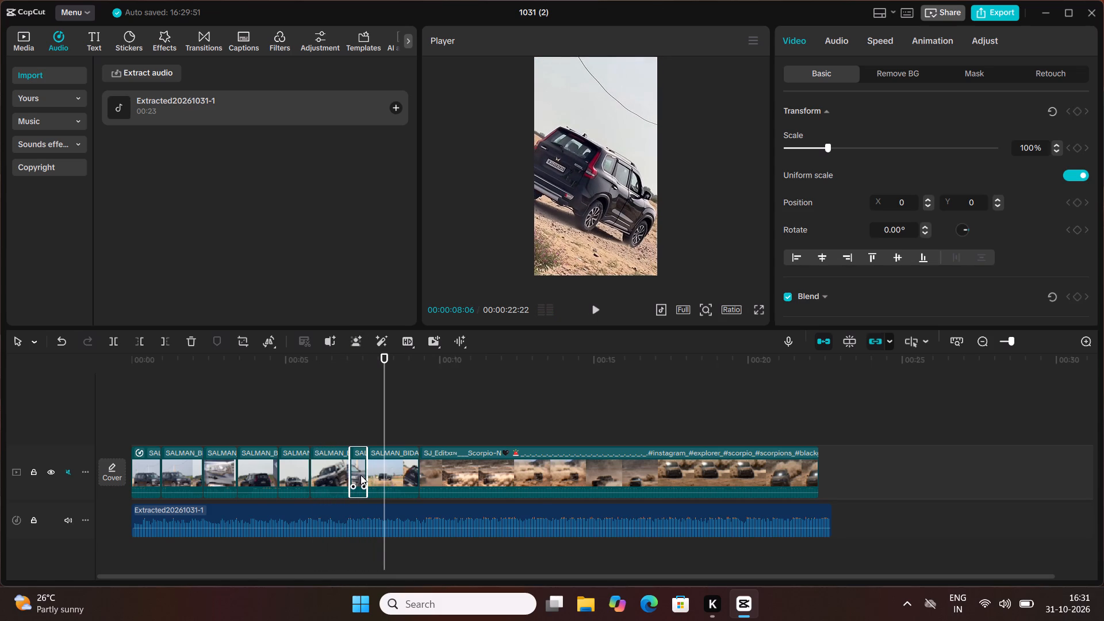
left_click_drag(368, 471, 399, 471)
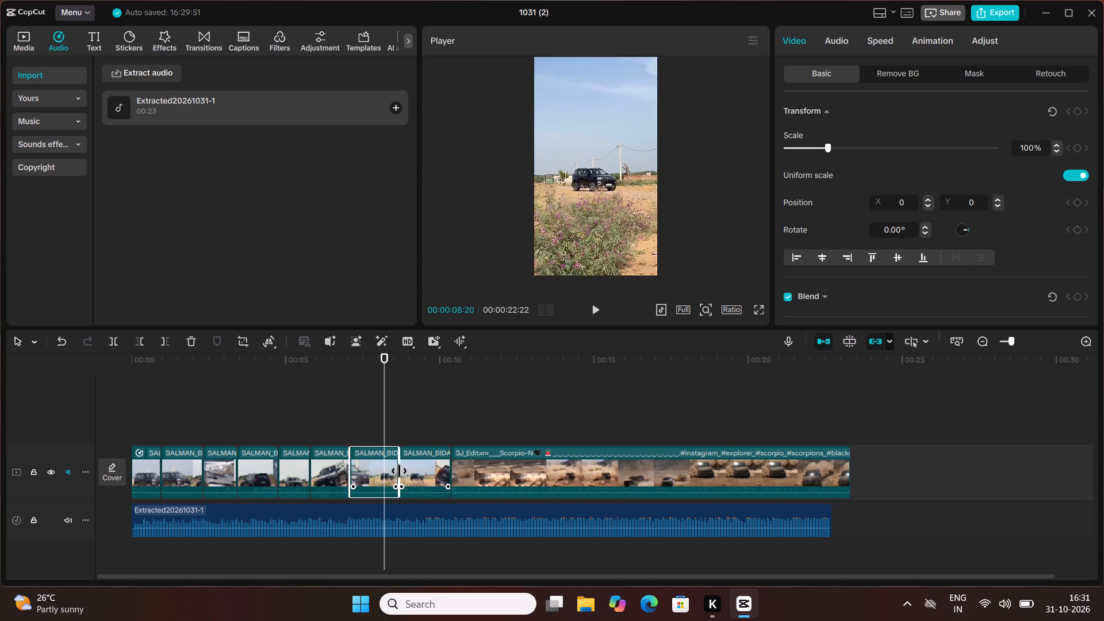
left_click_drag(399, 471, 504, 447)
Replay the extended seventh segment several times to find the beat where it should end.
left_click_drag(388, 362, 382, 362)
key("space")
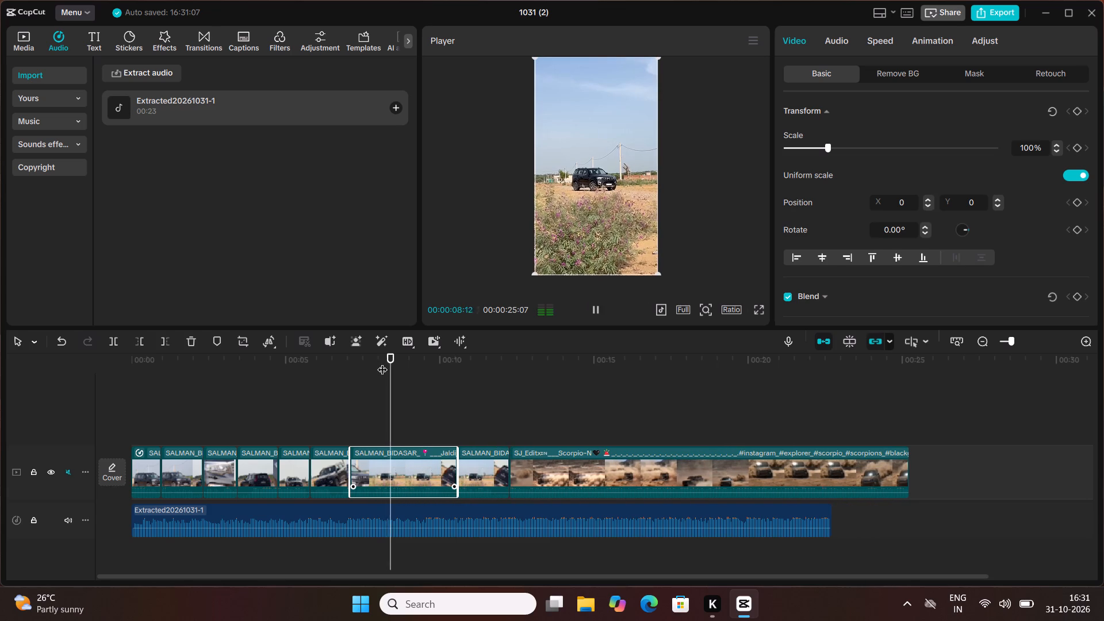
key("space")
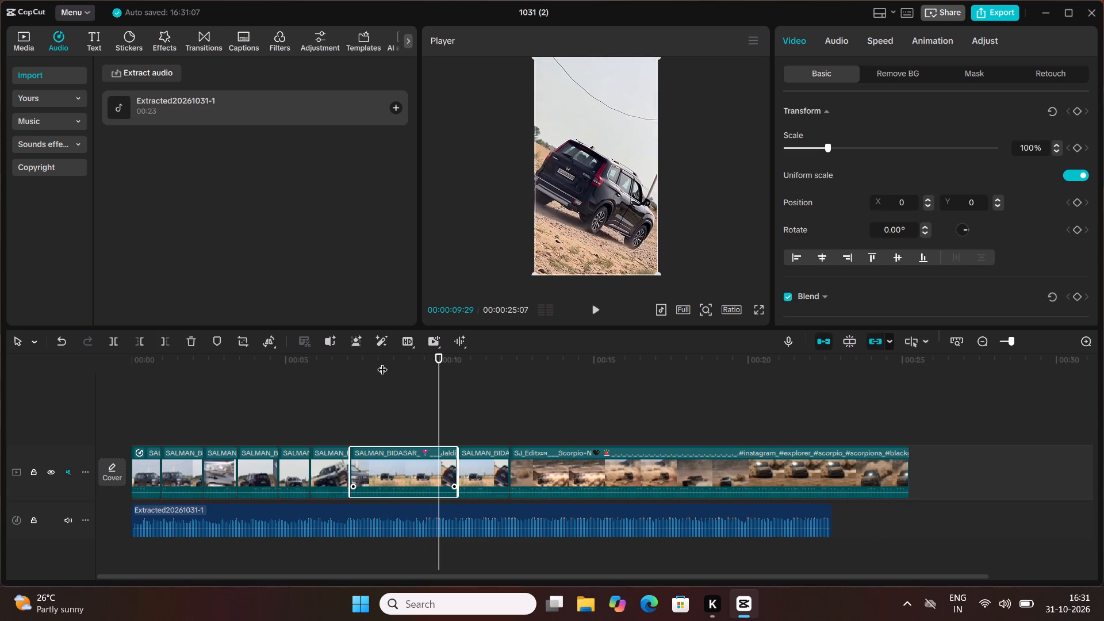
left_click_drag(442, 386, 351, 401)
key("space")
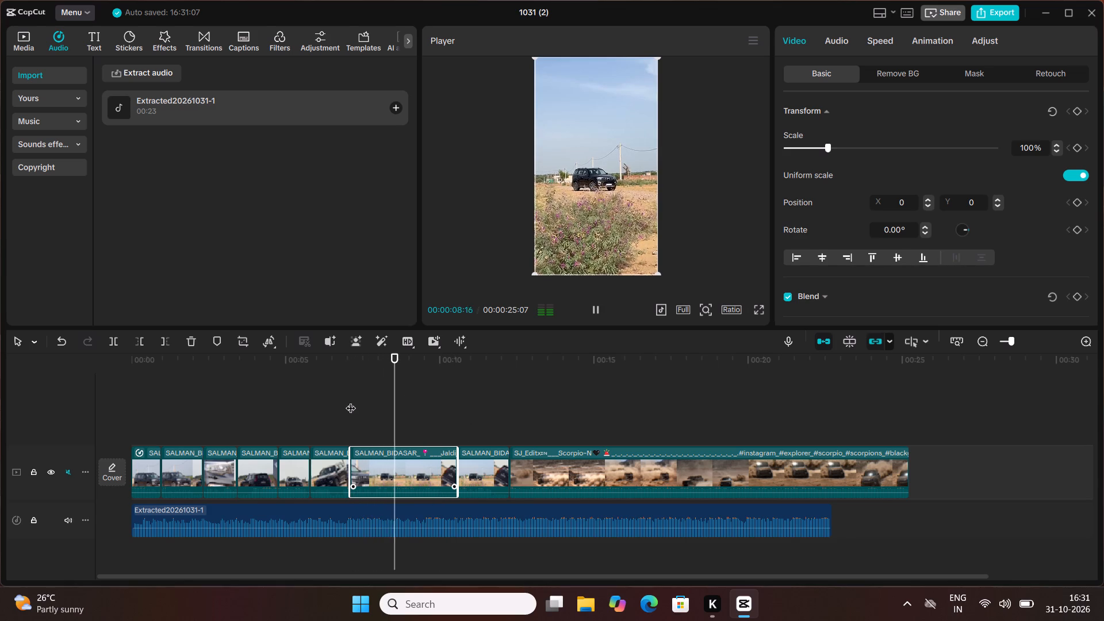
key("space")
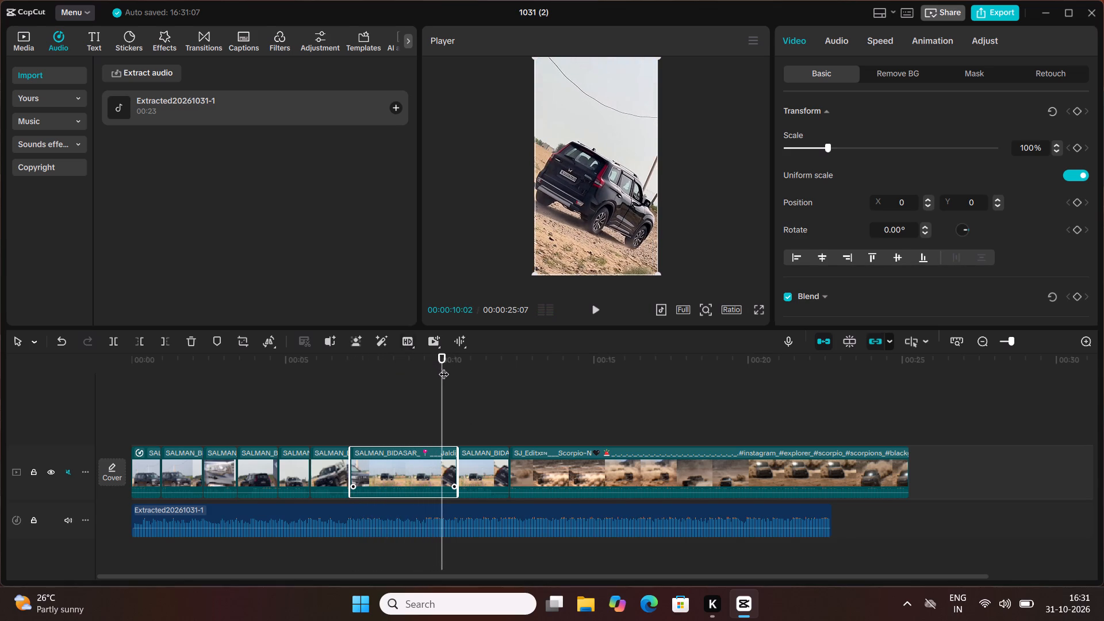
left_click_drag(444, 368, 309, 386)
key("space")
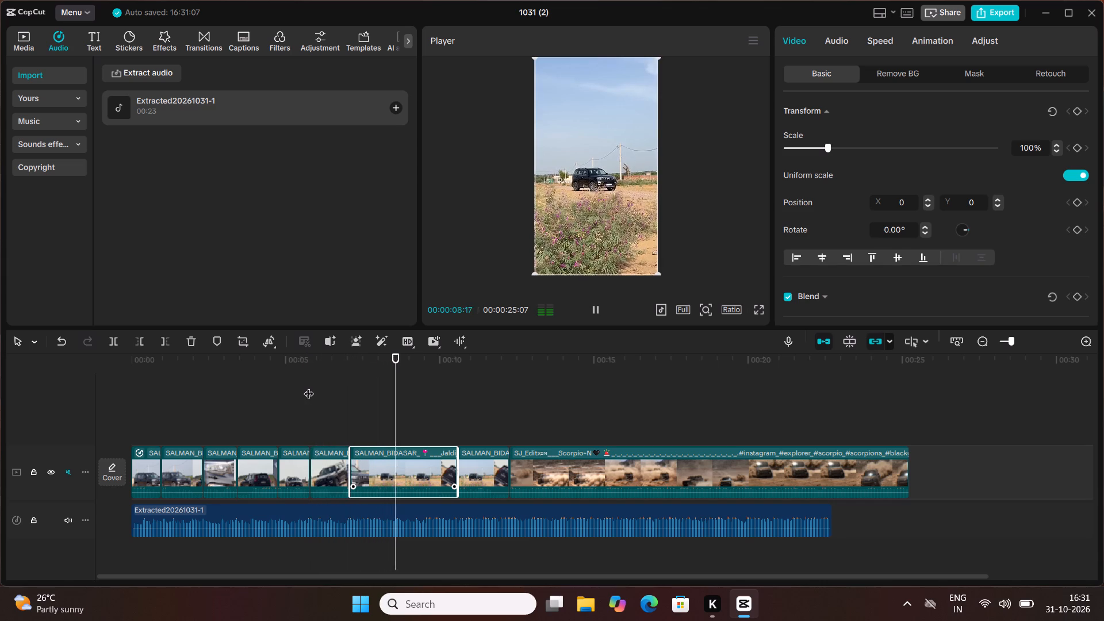
key("space")
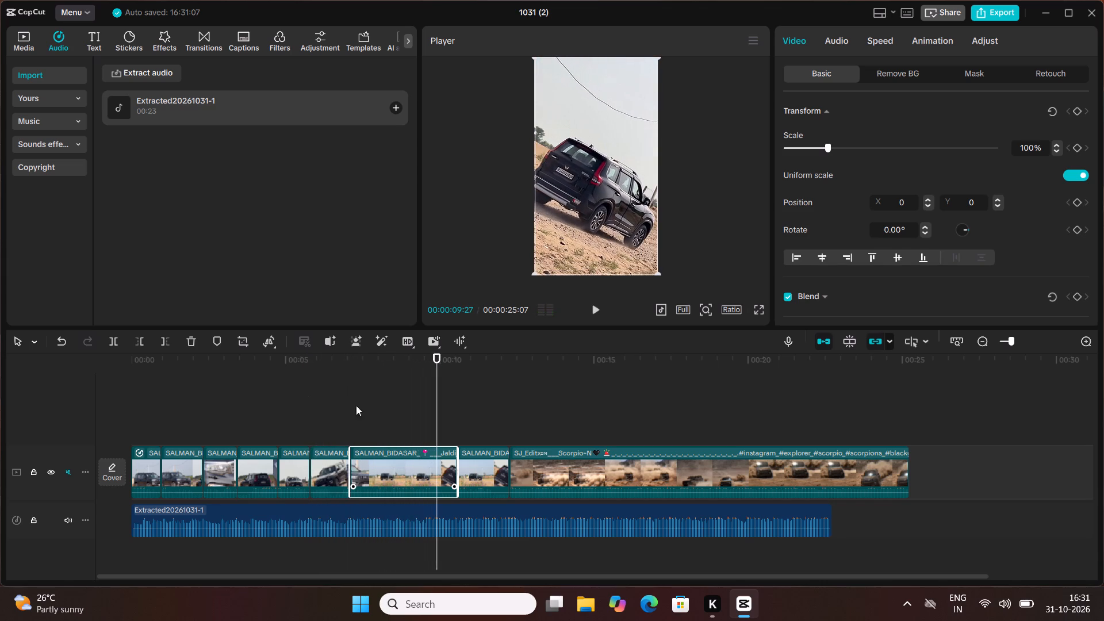
Trim the end of the extended seventh segment back by about 17 frames, to about 10 seconds on the timeline.
left_click_drag(459, 480, 439, 481)
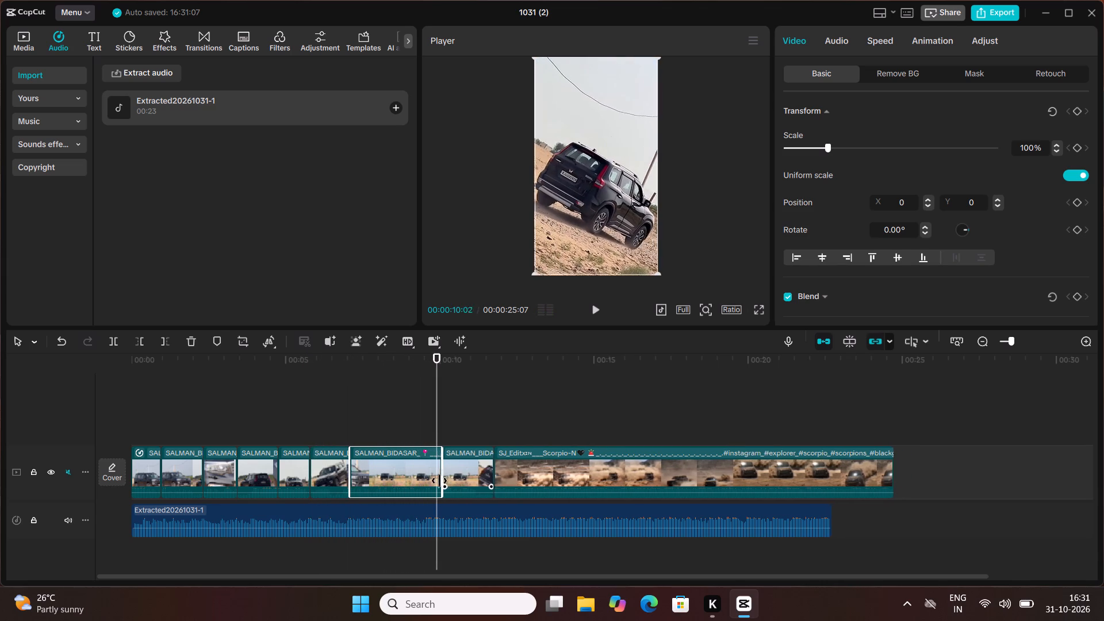
left_click_drag(439, 481, 438, 481)
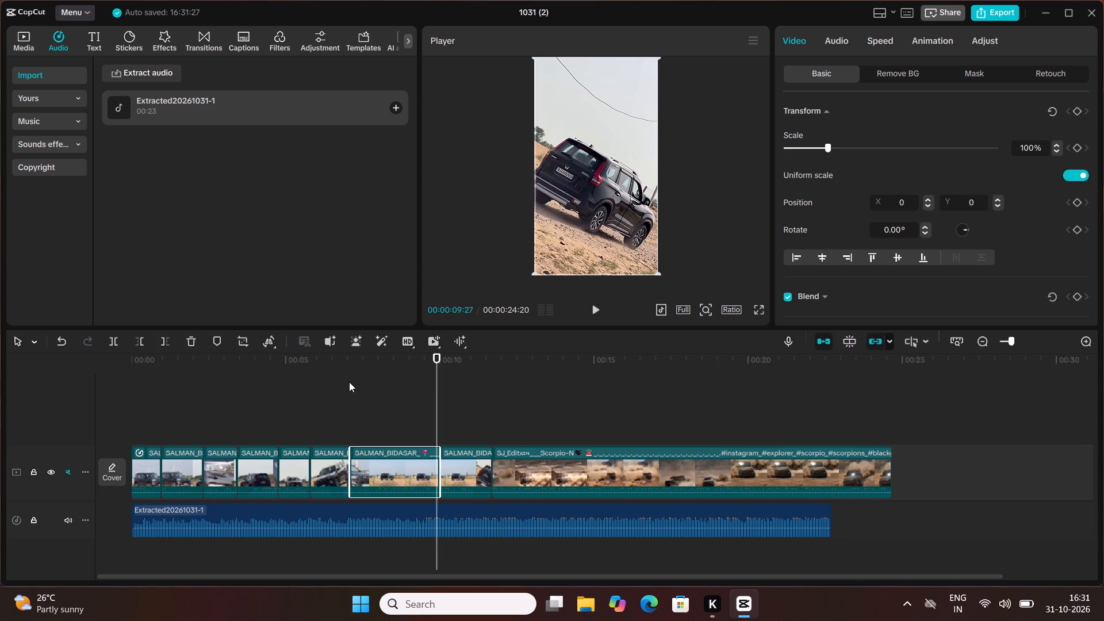
Replay the video from the start and again across the sixth through eighth segments to judge the seventh segment's end against the beat.
left_click_drag(349, 382, 331, 382)
left_click_drag(441, 379, 436, 379)
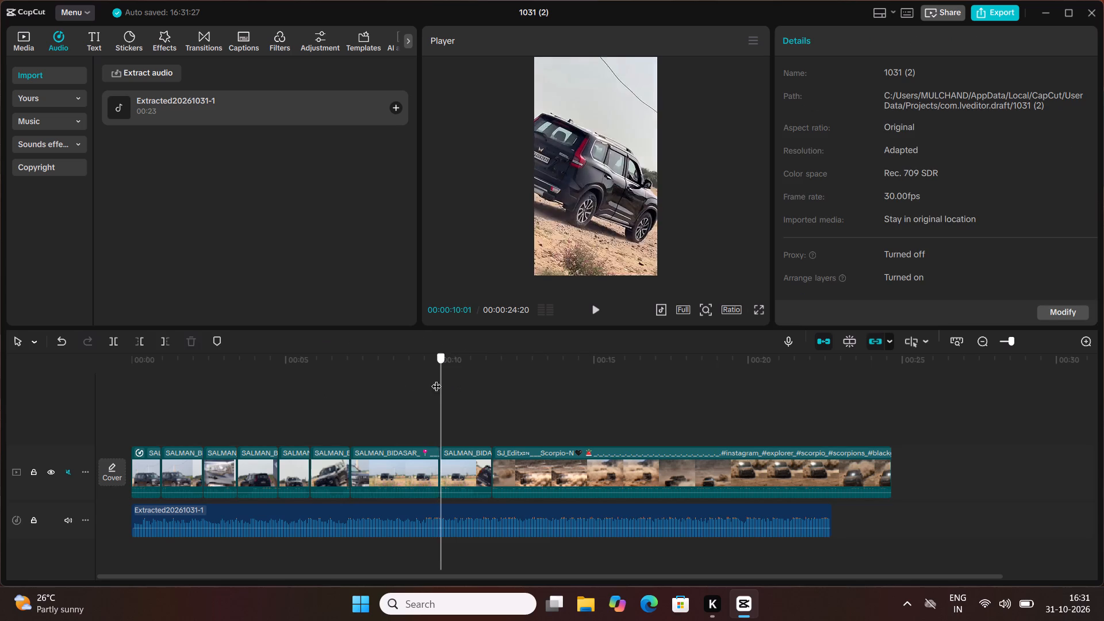
left_click_drag(436, 379, 0, 582)
key("space")
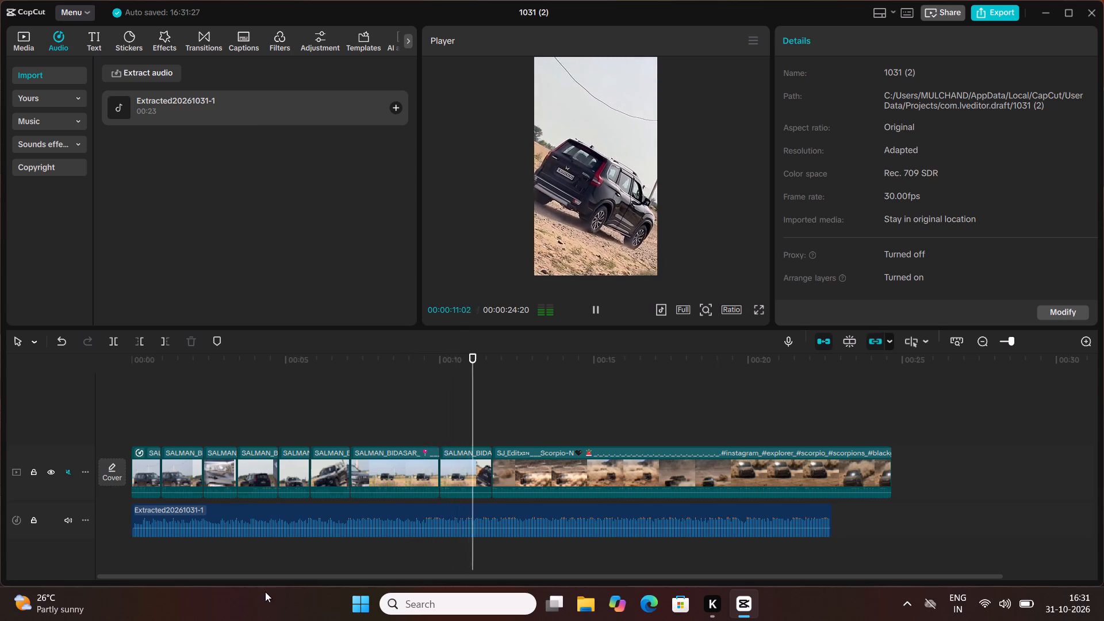
left_click_drag(503, 356, 413, 392)
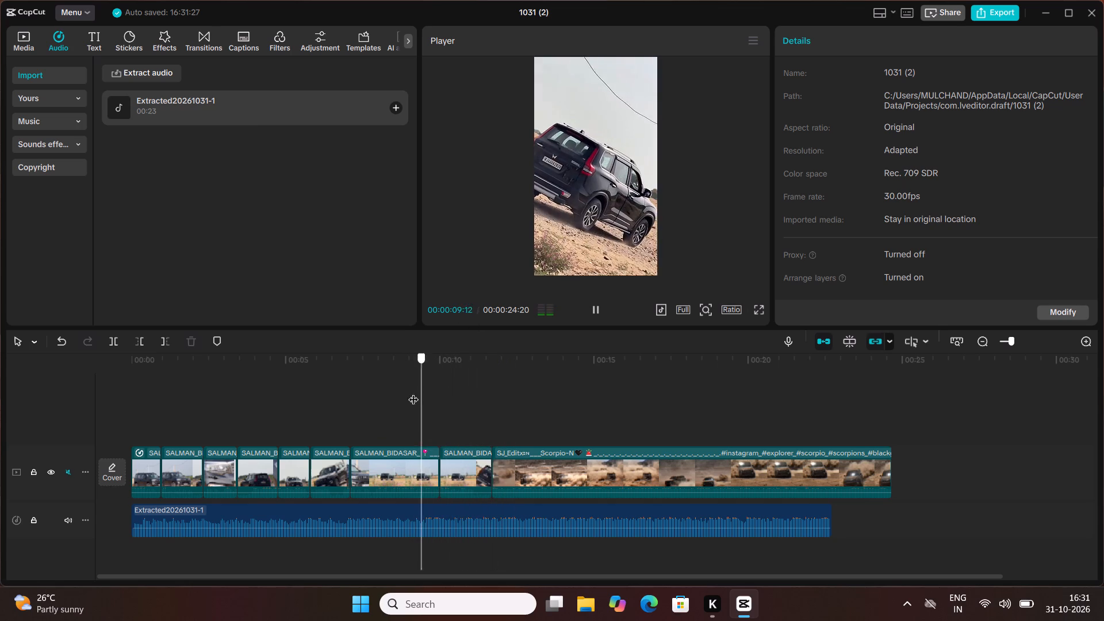
left_click_drag(413, 392, 364, 416)
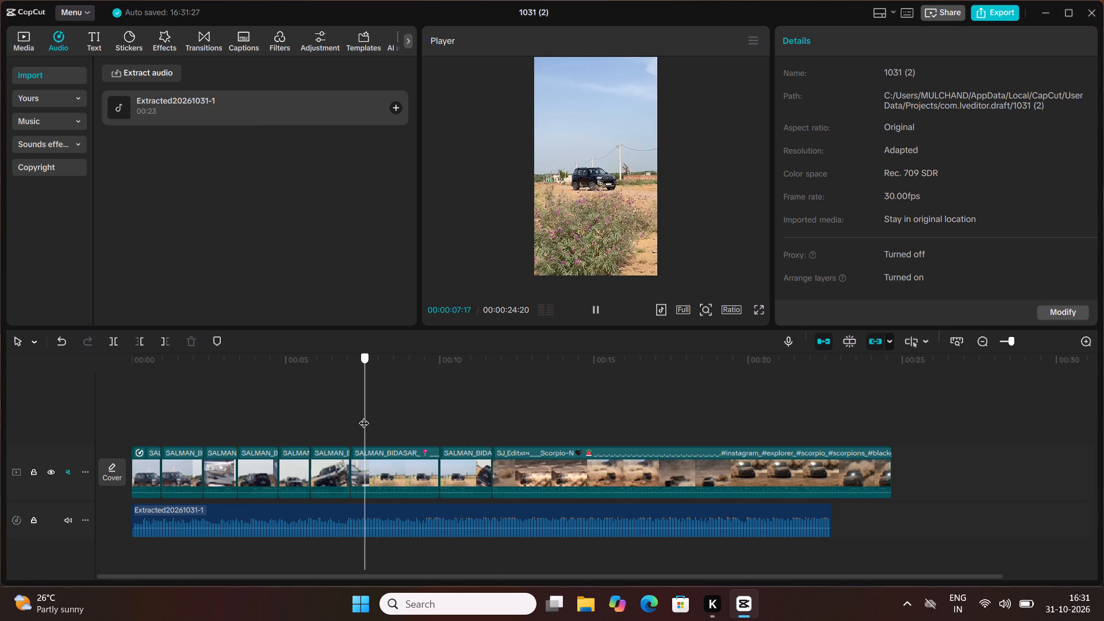
left_click_drag(364, 416, 339, 423)
key("space")
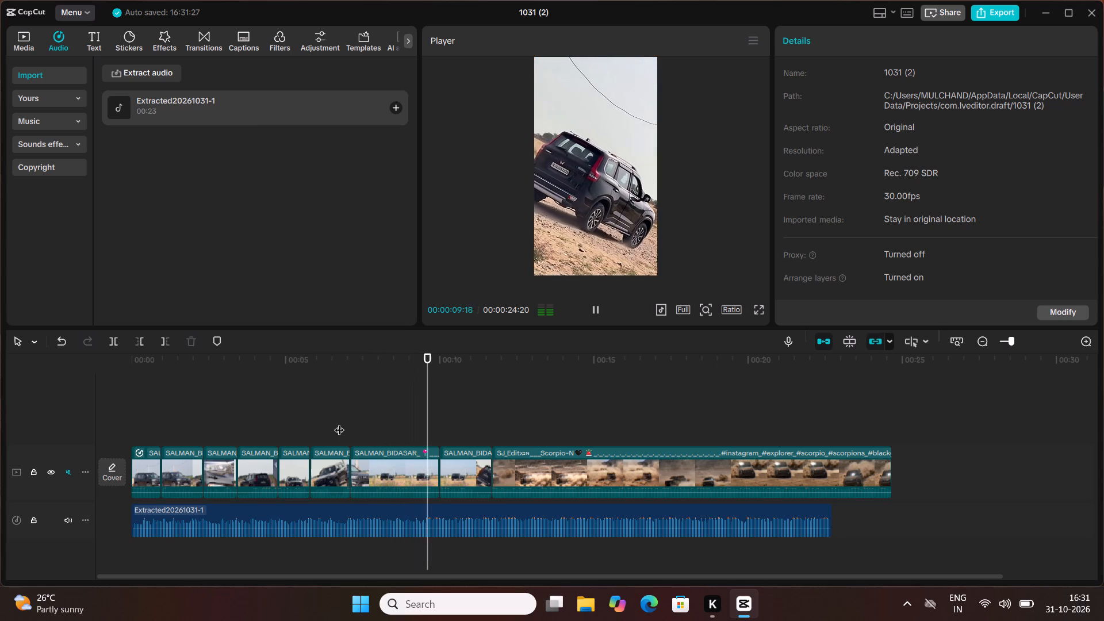
key("space")
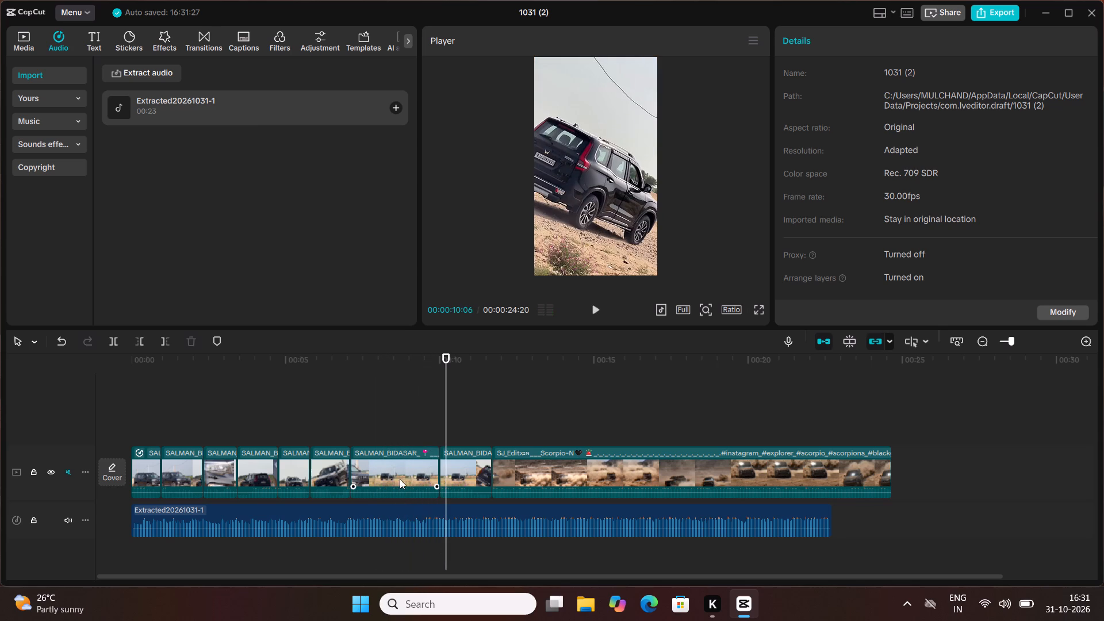
Trim the end of the seventh segment back by about 1.5 seconds, to about 8.5 seconds on the timeline, and replay the cut.
left_click(400, 475)
left_click_drag(438, 475, 398, 485)
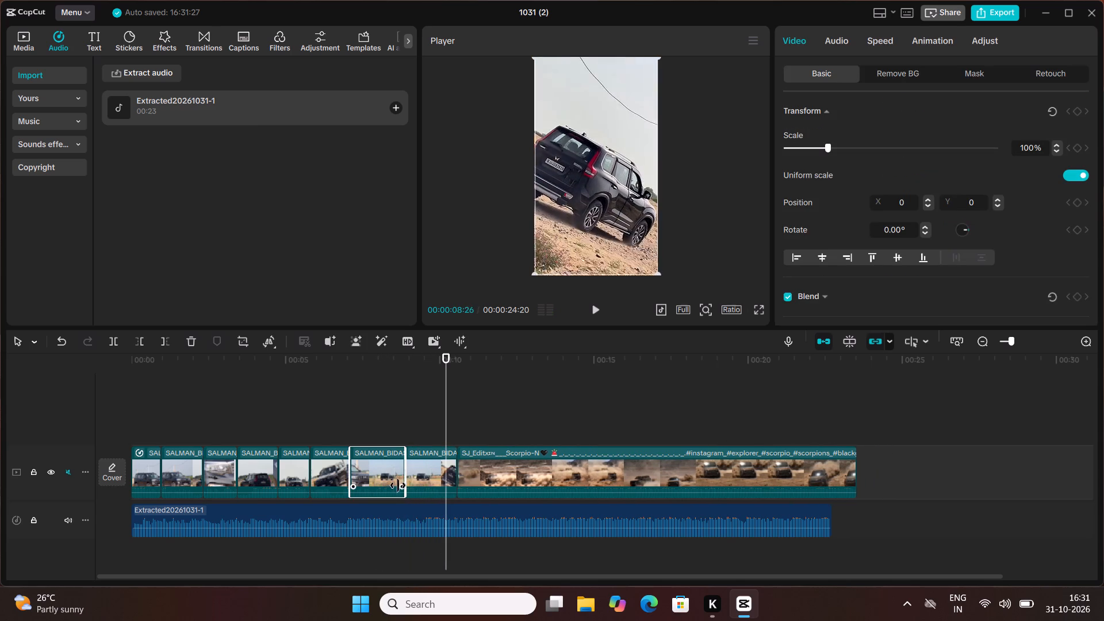
left_click_drag(398, 485, 393, 487)
left_click_drag(444, 404, 361, 419)
key("space")
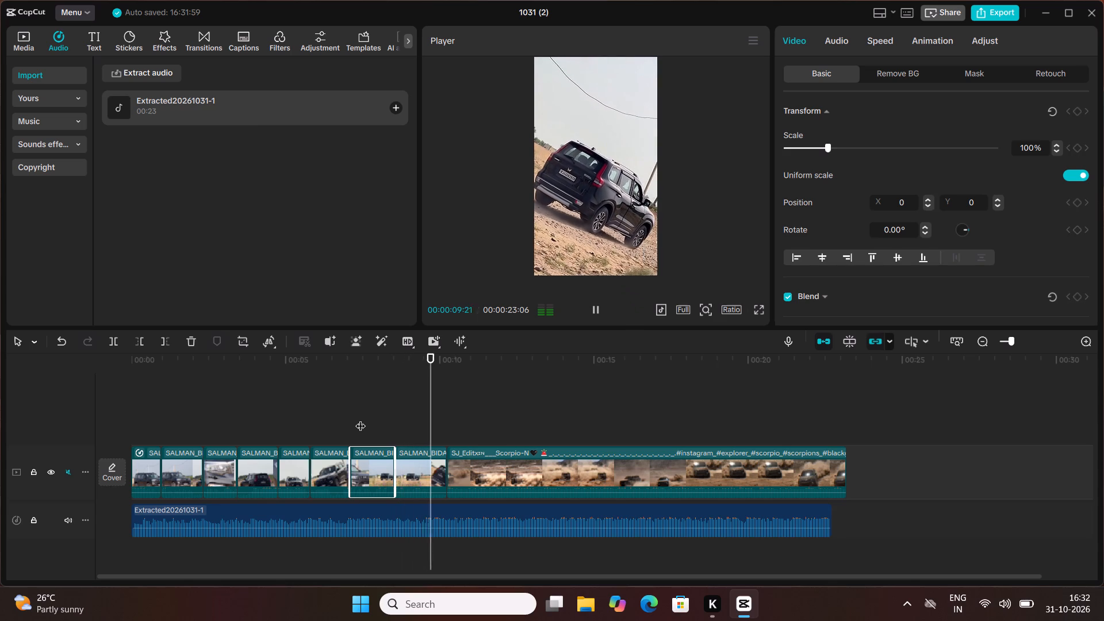
key("space")
Apply a custom speed curve to the eighth segment, lowering both handles of its first inner point well below 1x, and replay it.
left_click(444, 474)
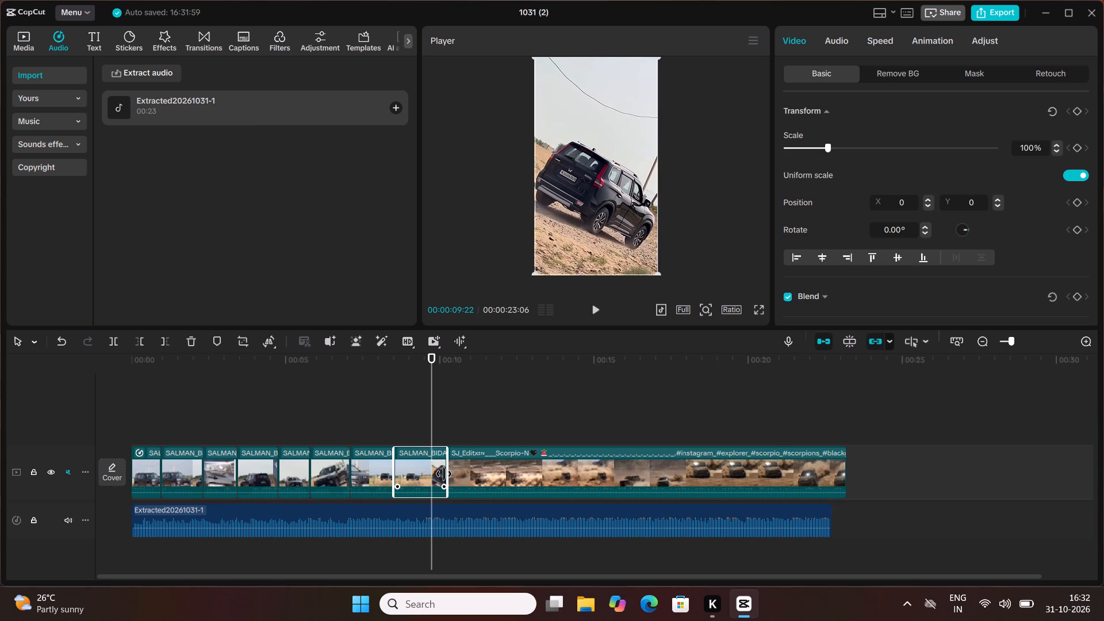
left_click(450, 474)
left_click(887, 39)
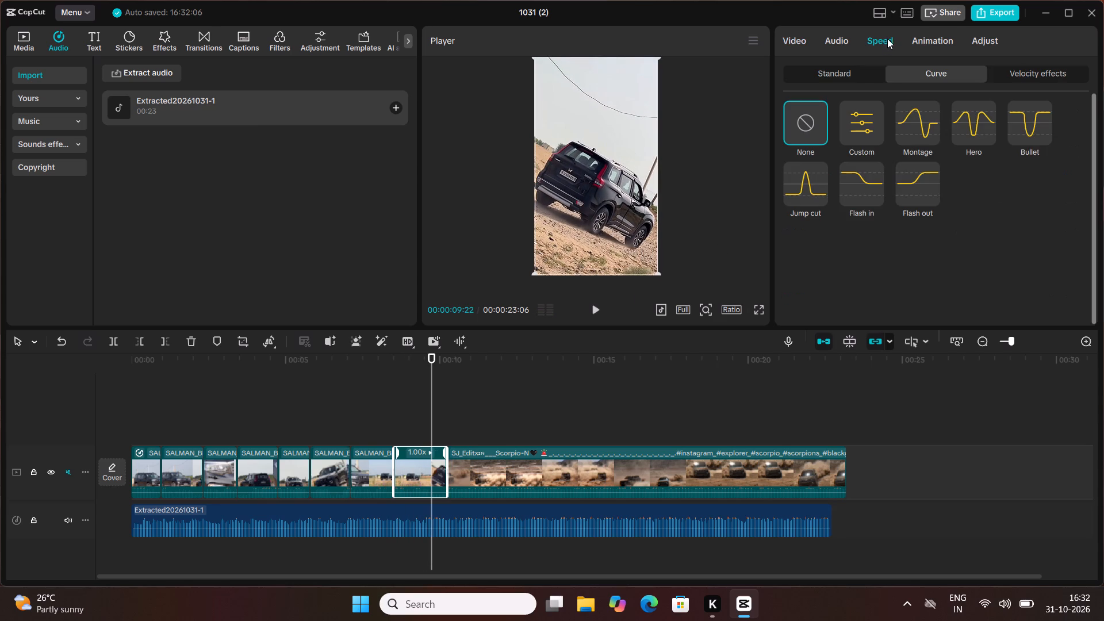
double_click(866, 113)
scroll(858, 227, "down", 1)
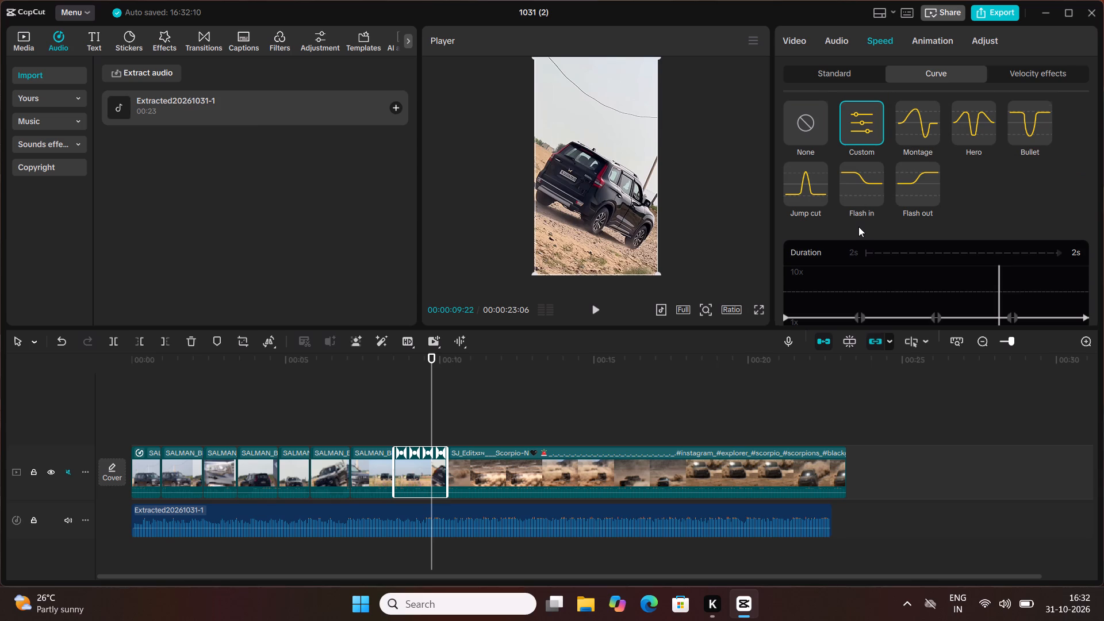
scroll(858, 227, "down", 2)
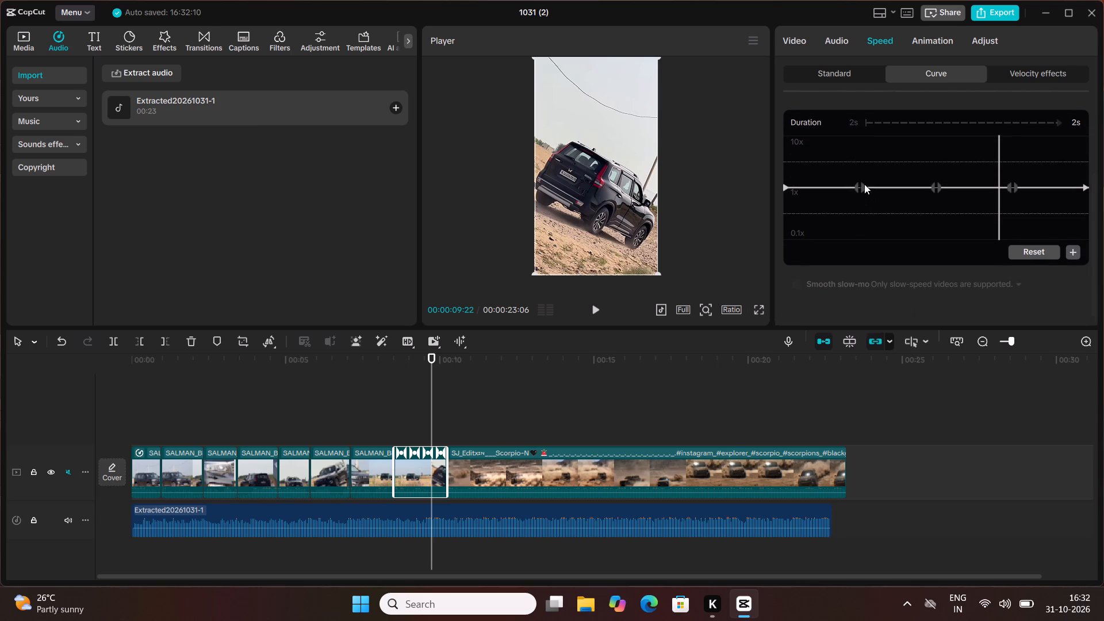
left_click_drag(864, 184, 864, 220)
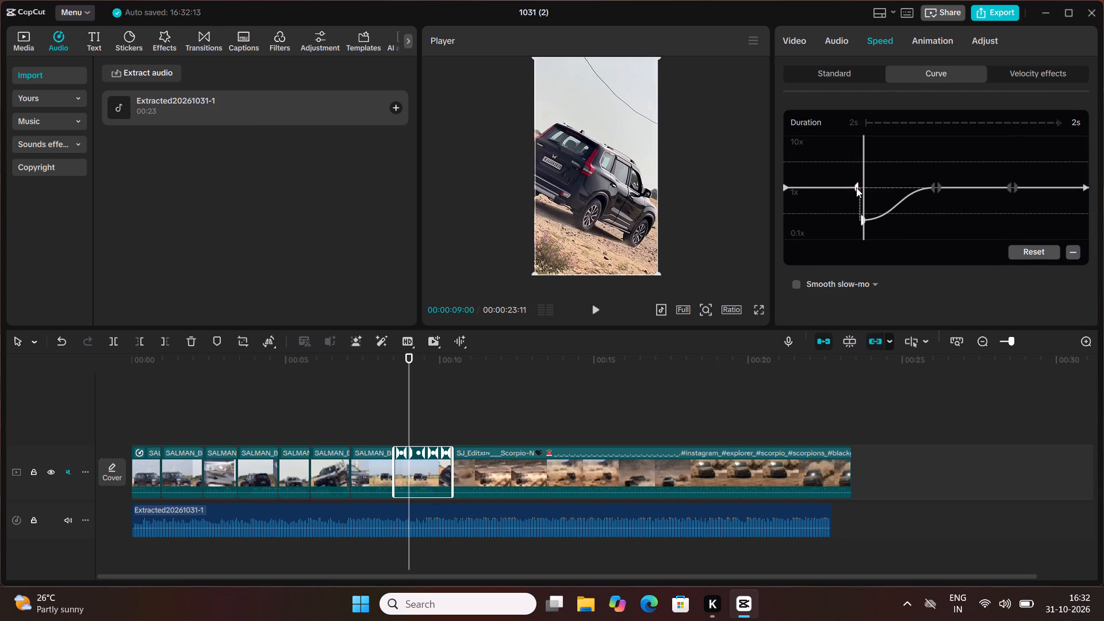
left_click_drag(856, 186, 856, 221)
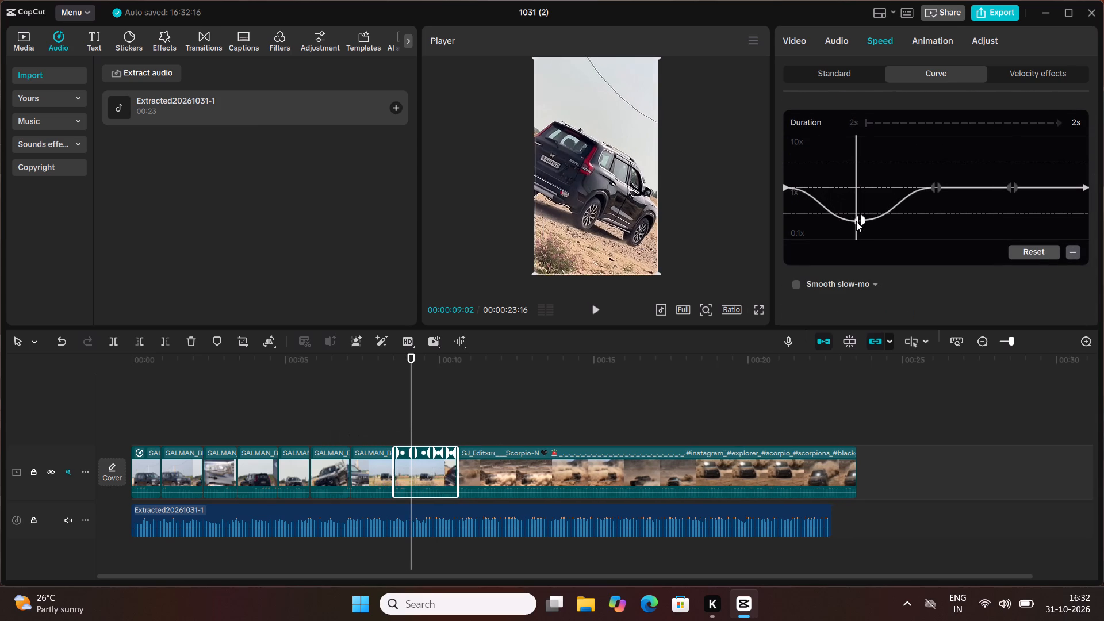
key("space")
key("space")
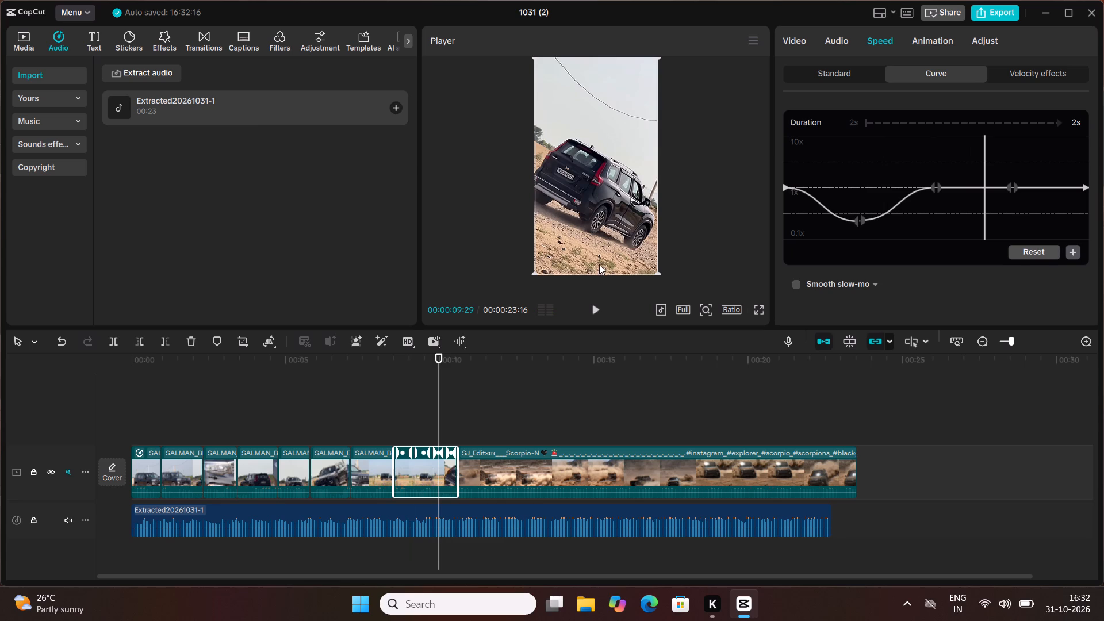
Apply a custom speed curve to the seventh segment, lowering both handles of its first inner point to roughly 0.4–0.5x.
left_click(374, 482)
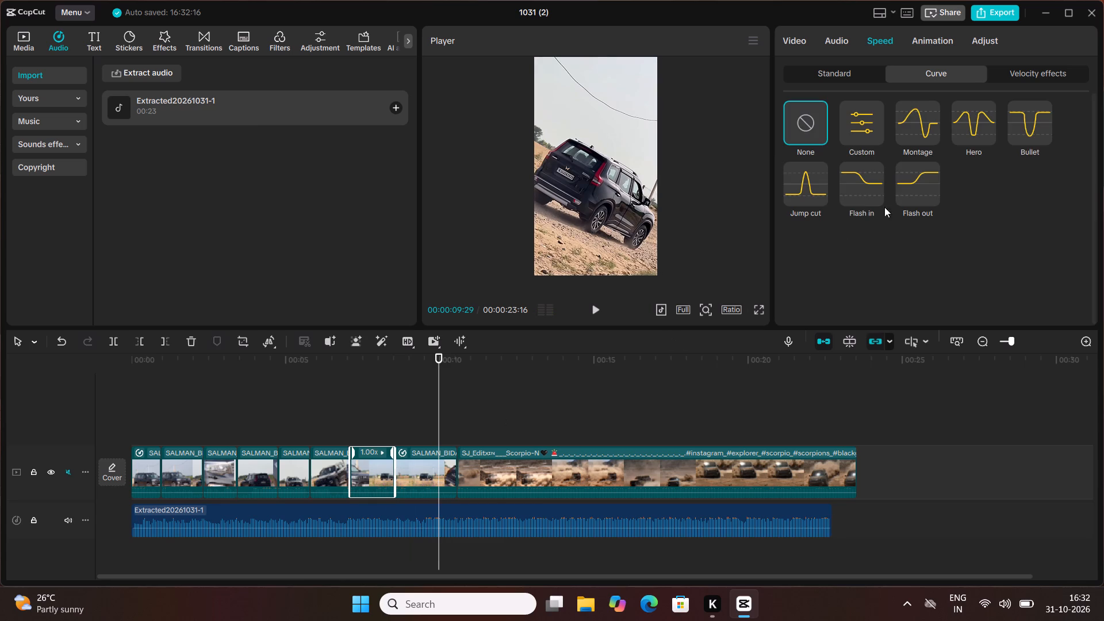
double_click(855, 132)
scroll(863, 250, "down", 1)
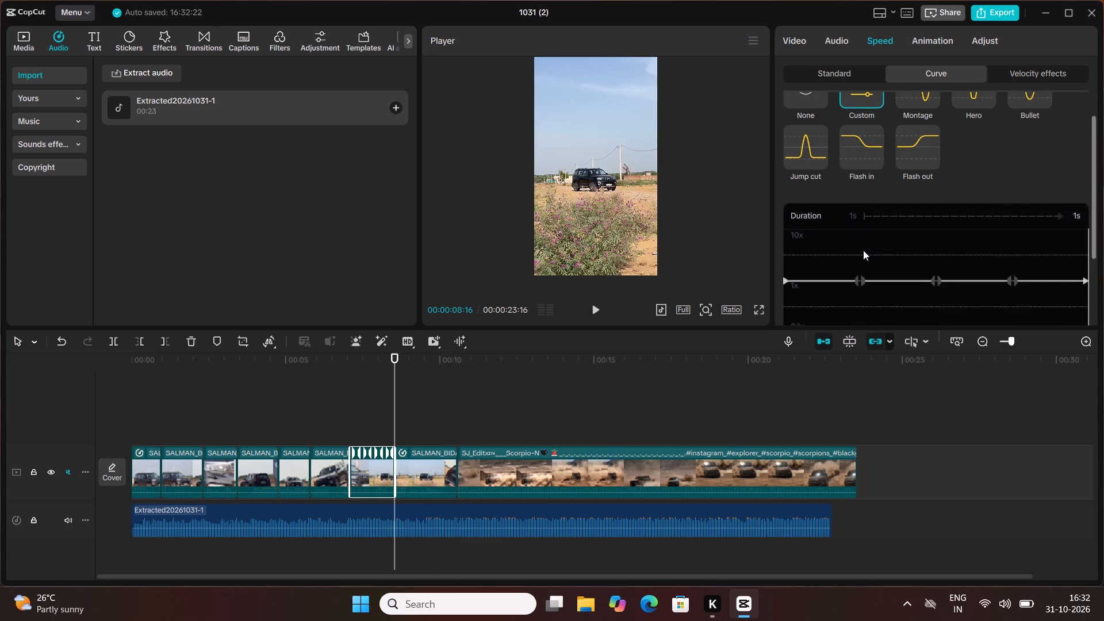
scroll(863, 250, "down", 1)
scroll(863, 250, "up", 1)
left_click_drag(855, 208, 854, 235)
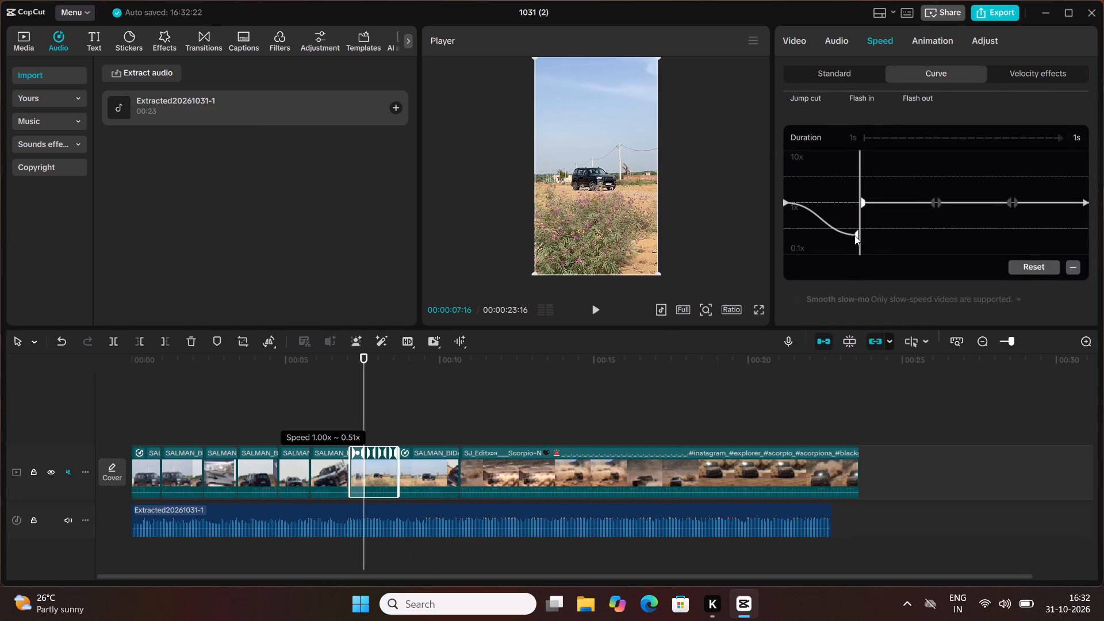
left_click_drag(864, 203, 864, 236)
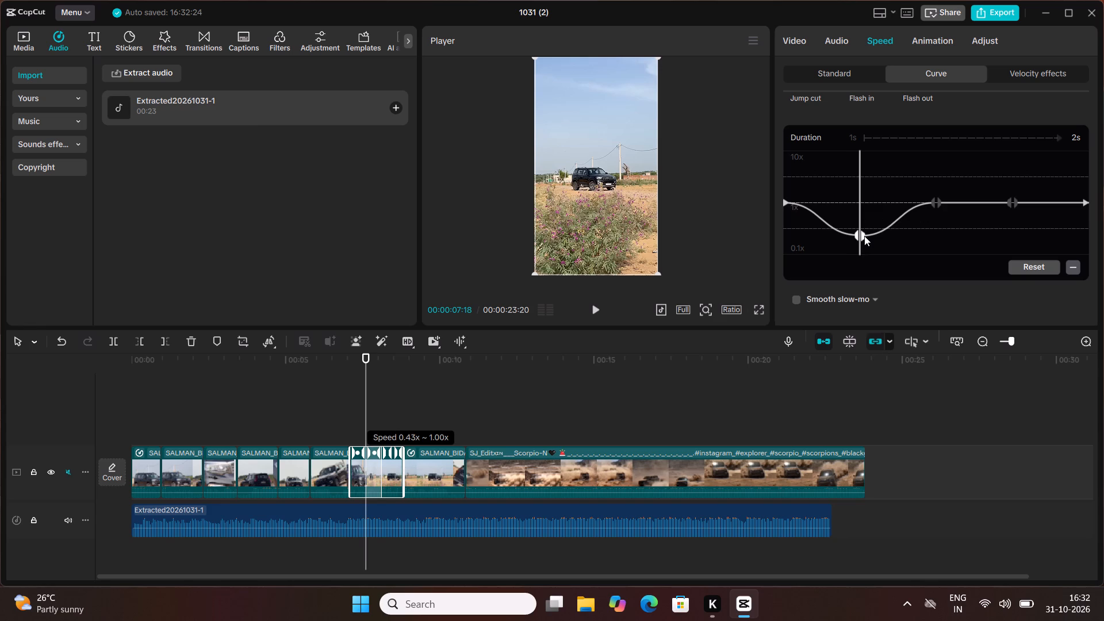
Play the video from the start through the slowed seventh and eighth segments to check the cuts against the music.
left_click_drag(367, 365, 44, 440)
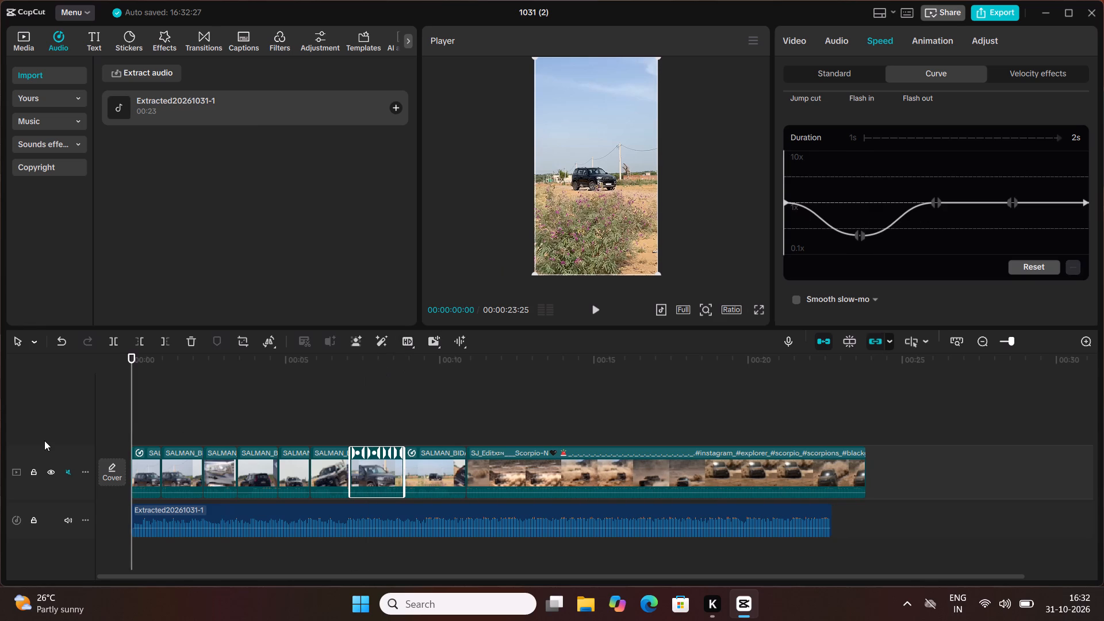
key("space")
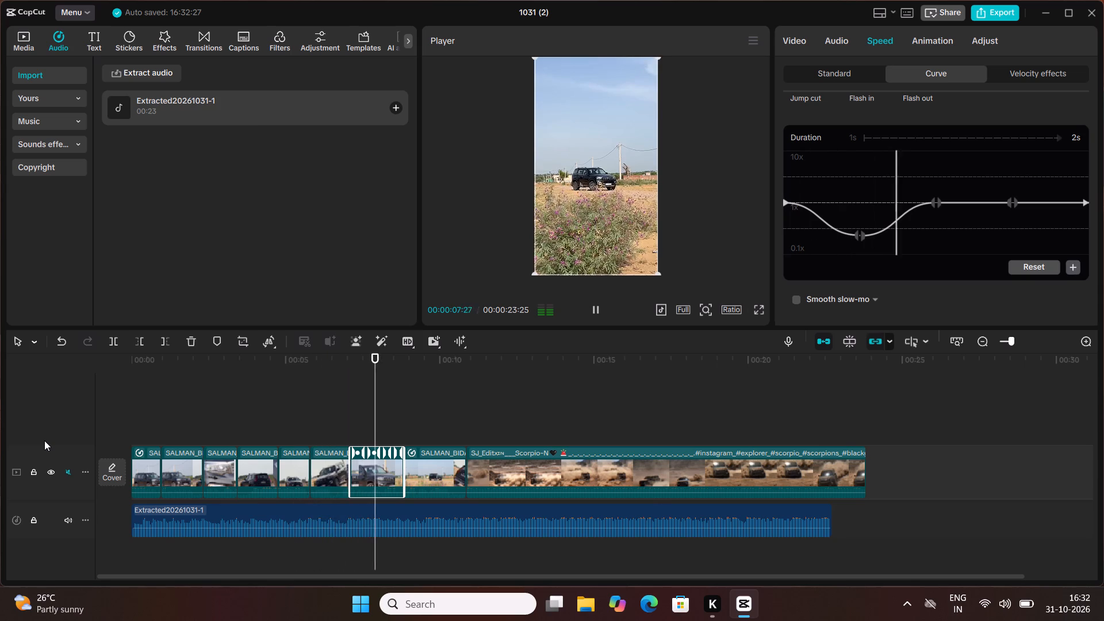
key("space")
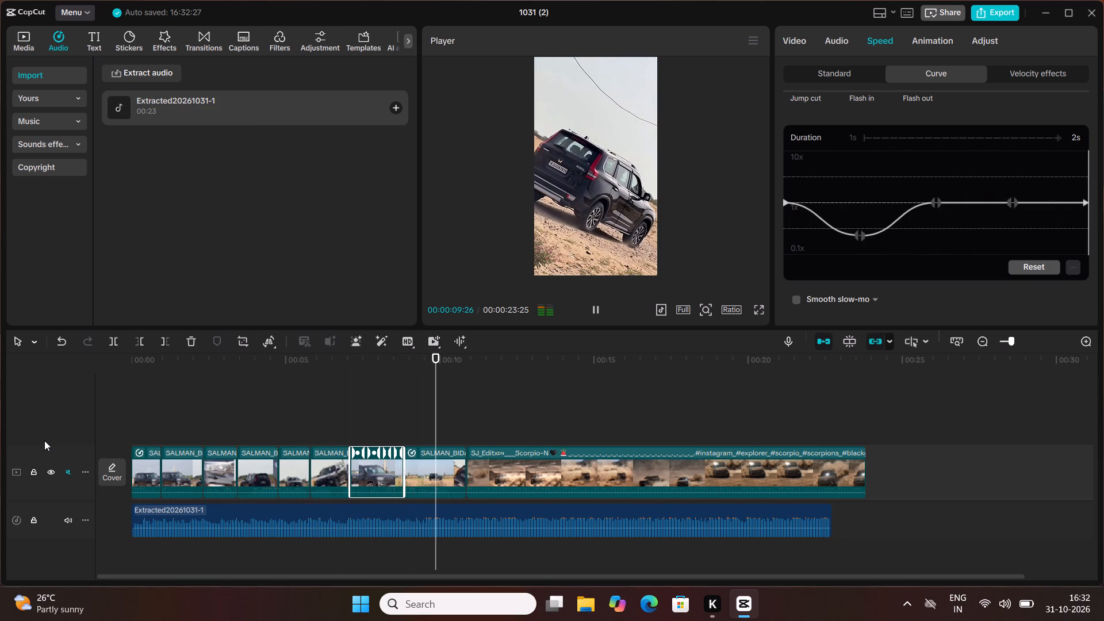
Replay the fifth through eighth segments in short bursts to judge whether their cuts and slow-downs land on the beats.
left_click_drag(436, 359, 283, 381)
key("space")
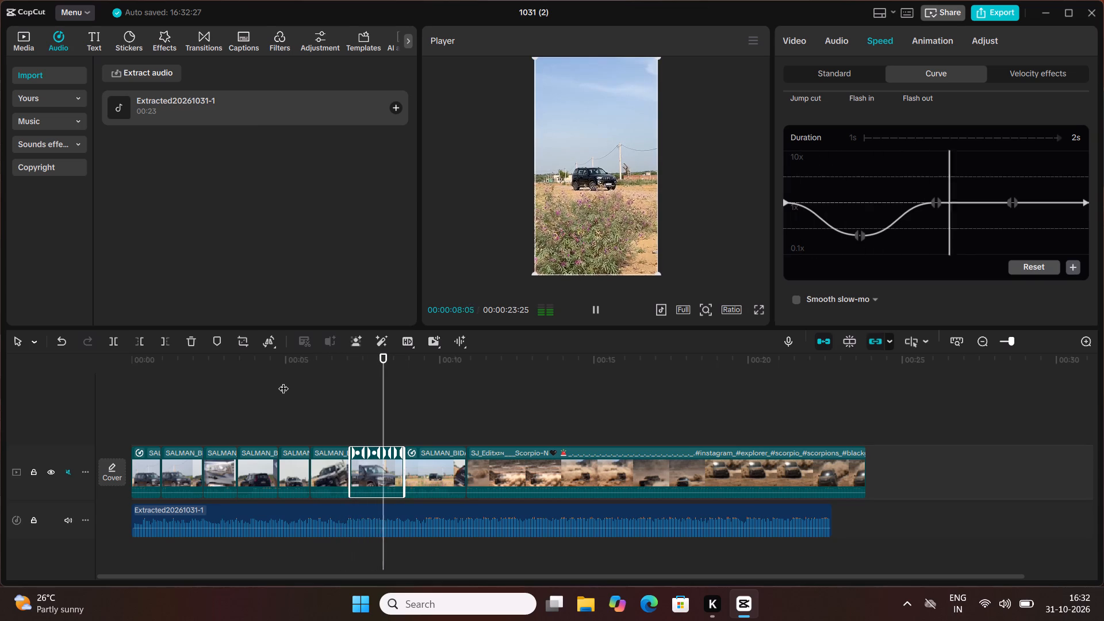
key("space")
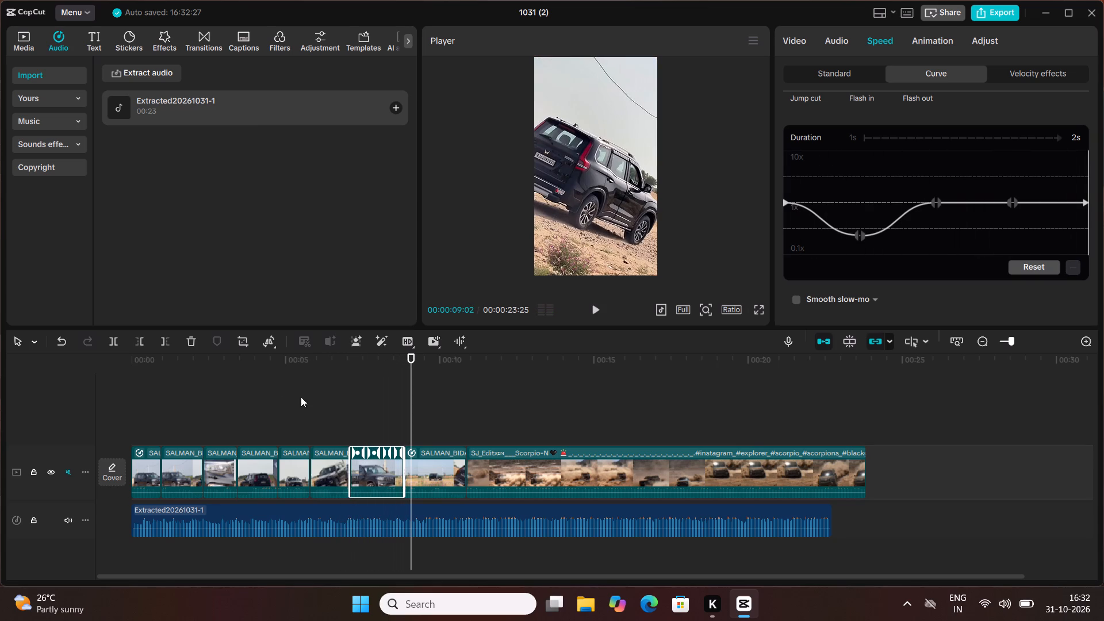
left_click_drag(407, 361, 278, 375)
key("space")
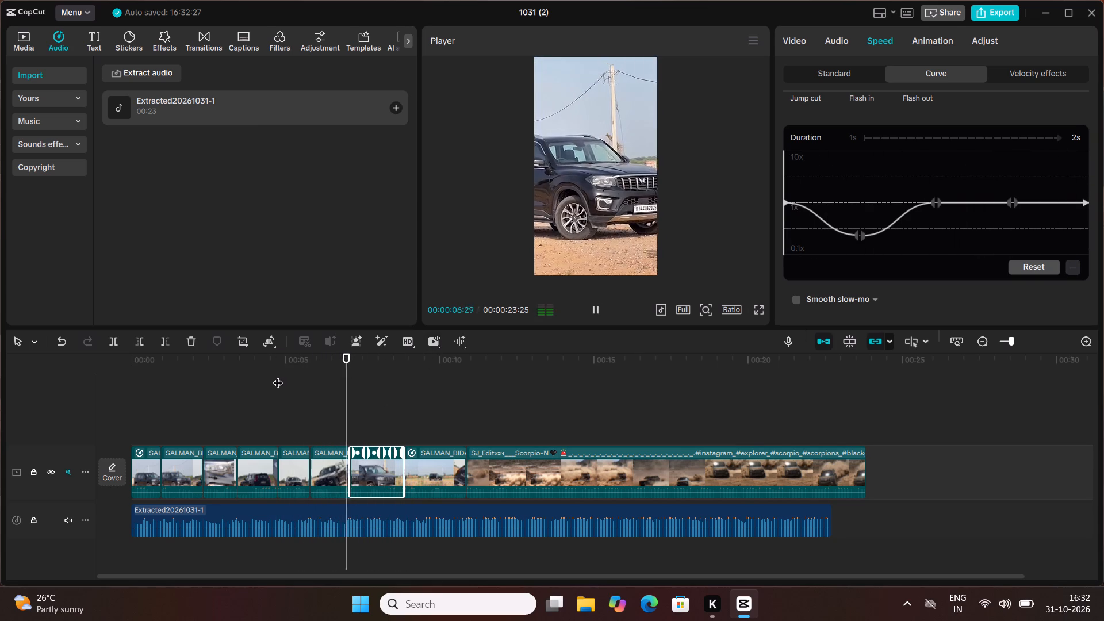
key("space")
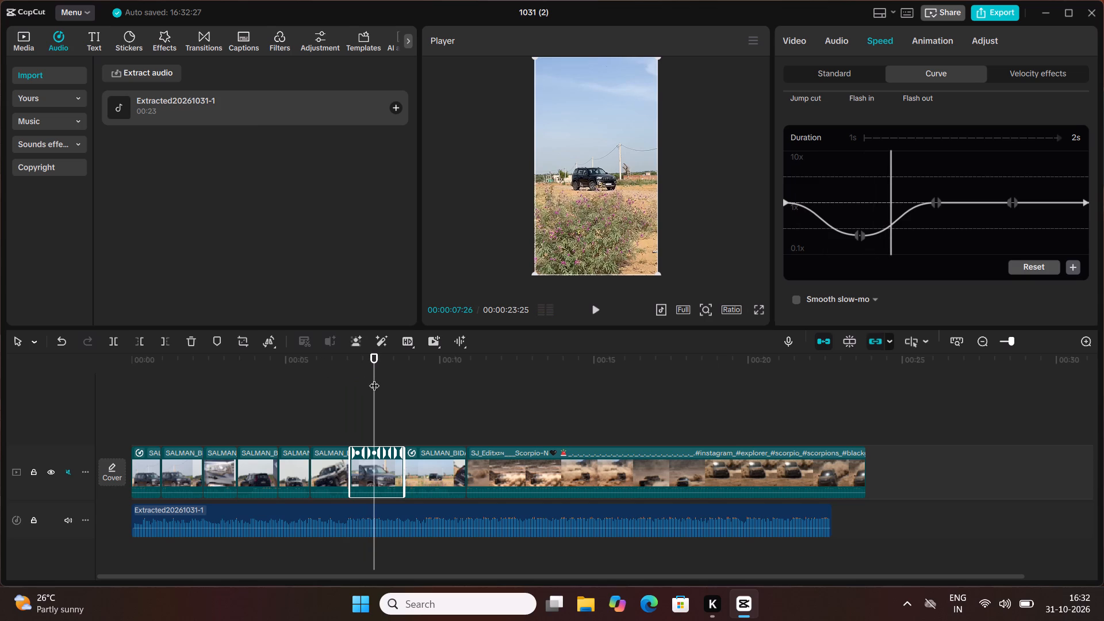
left_click_drag(375, 378, 265, 400)
key("space")
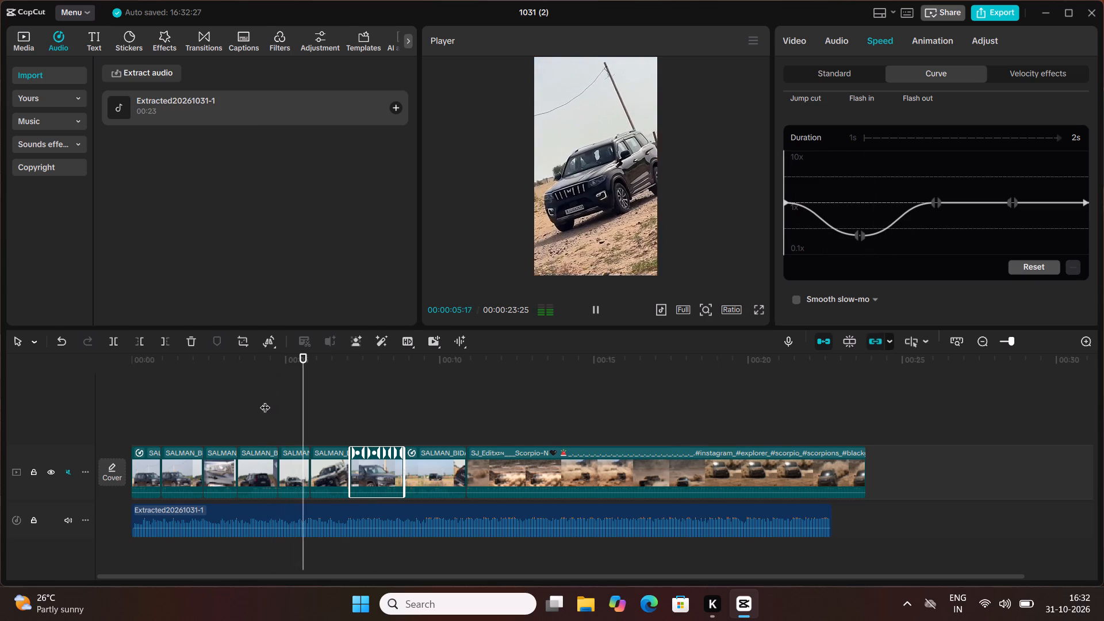
left_click_drag(355, 390, 423, 365)
left_click(415, 361)
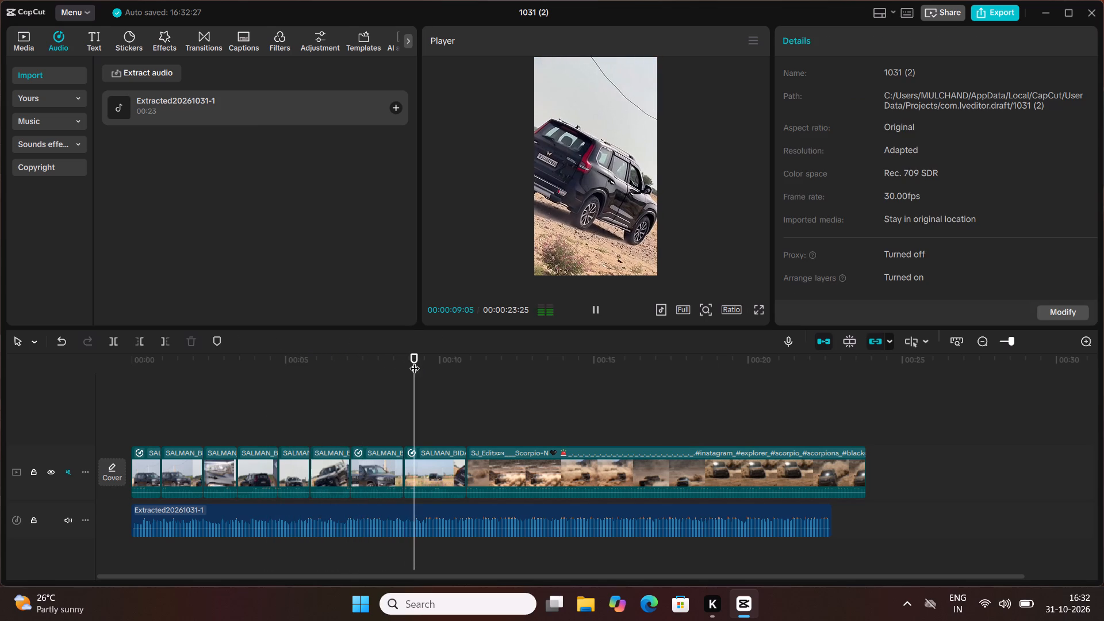
left_click_drag(413, 356, 287, 389)
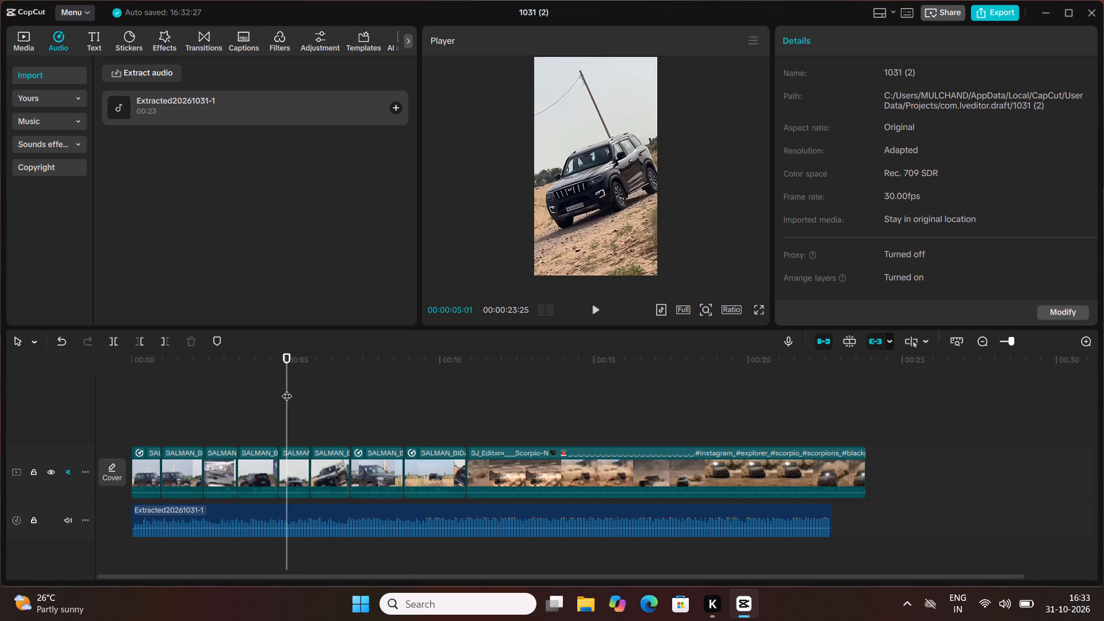
key("space")
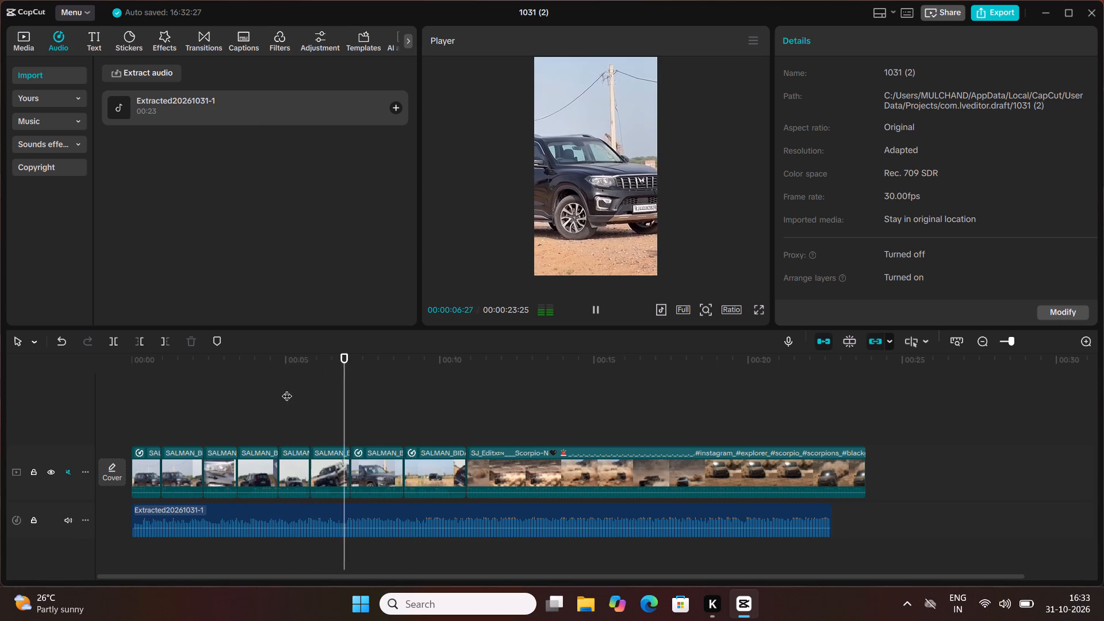
key("space")
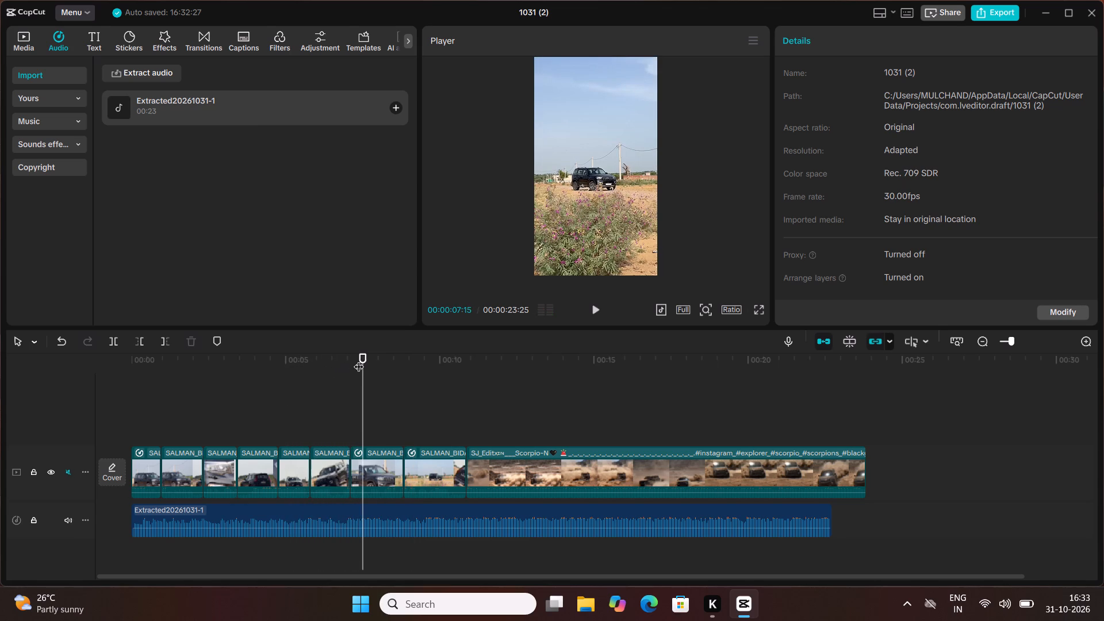
left_click_drag(359, 359, 267, 374)
key("space")
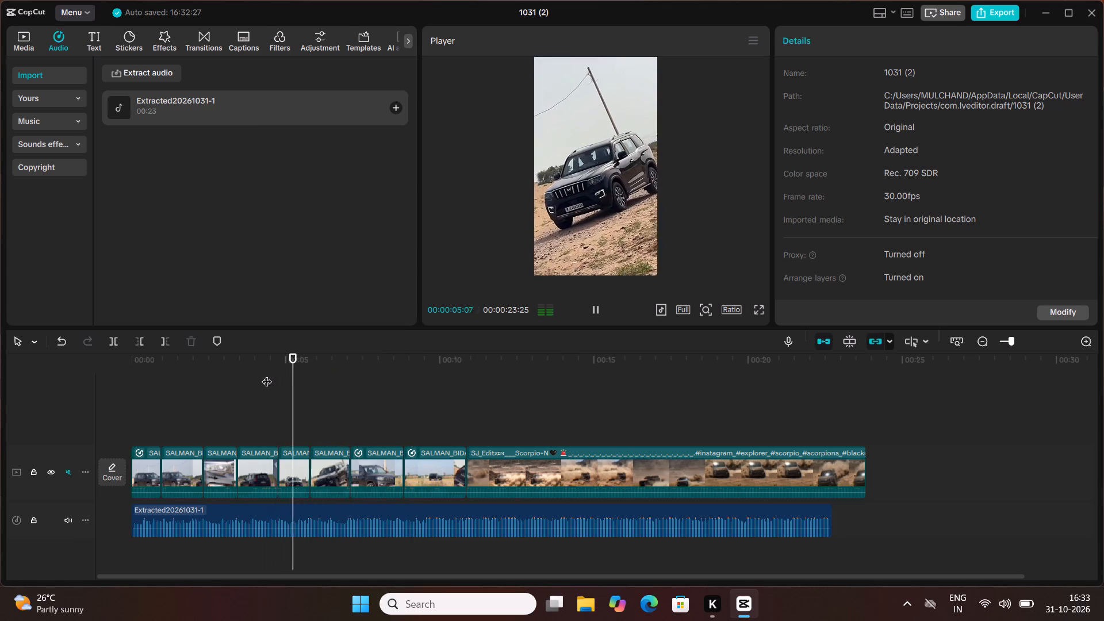
key("space")
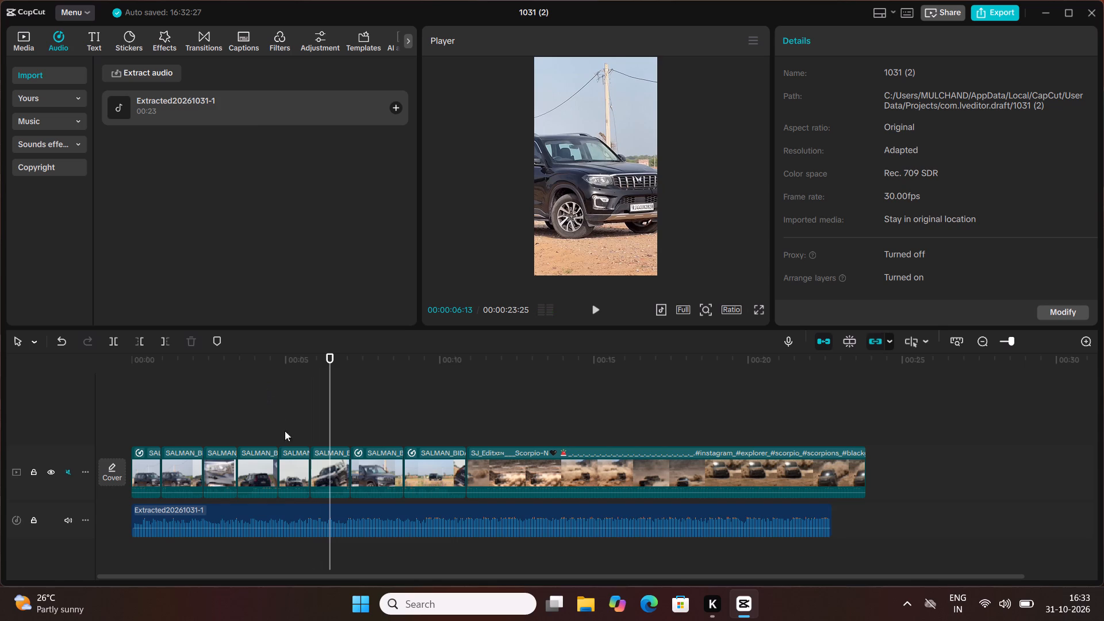
Extend the fifth segment's end and fine-tune it against the music so it finishes at about 6 seconds.
left_click(300, 469)
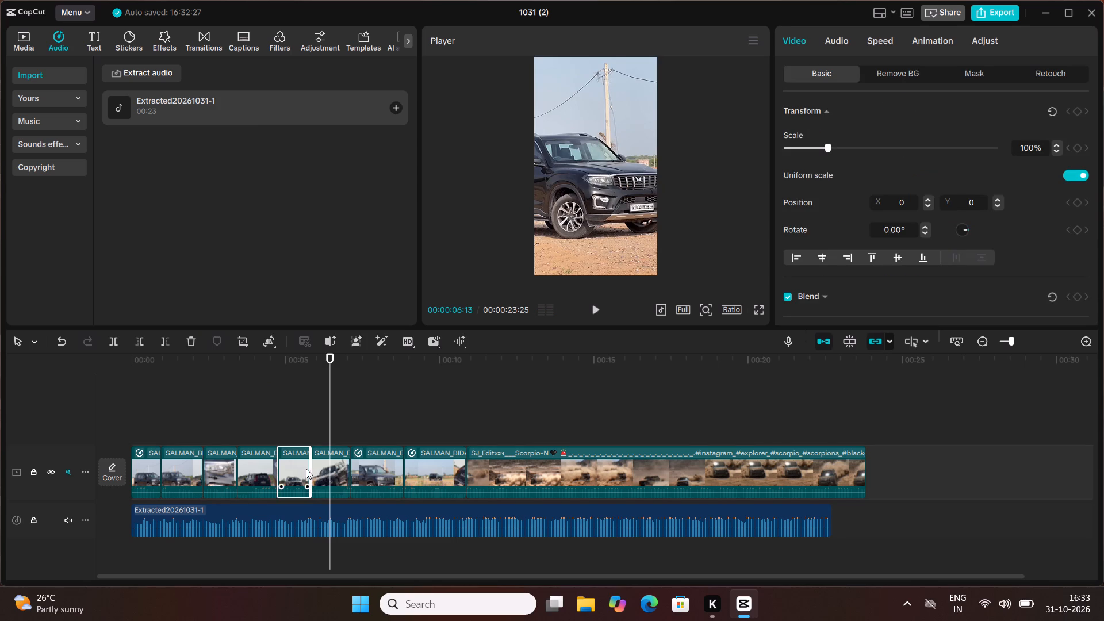
left_click_drag(310, 469, 324, 470)
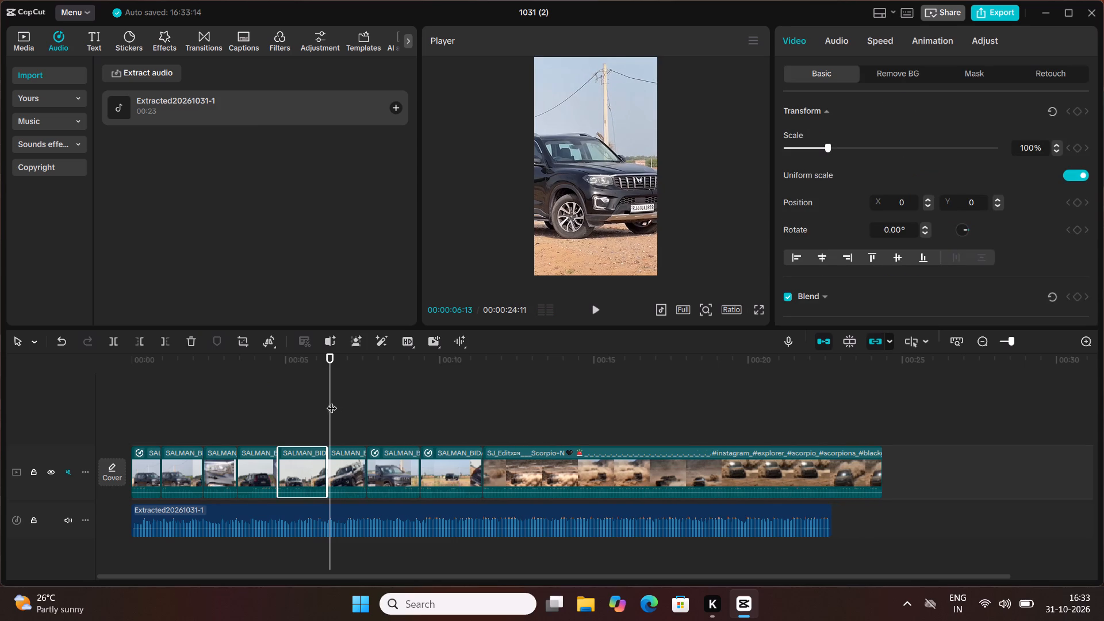
left_click_drag(330, 399, 230, 427)
key("space")
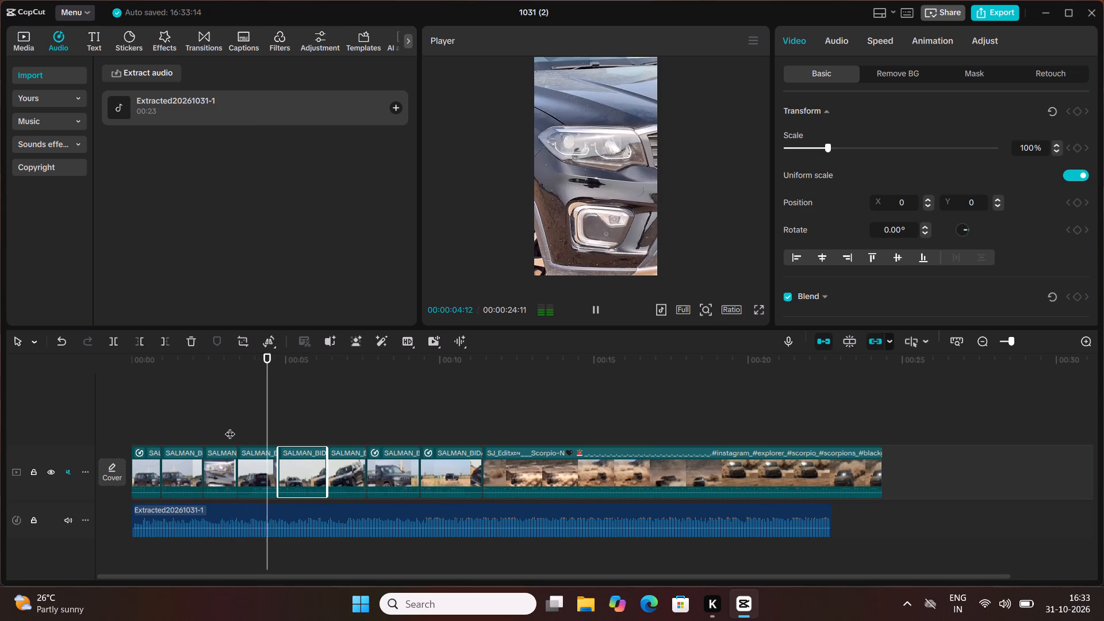
key("space")
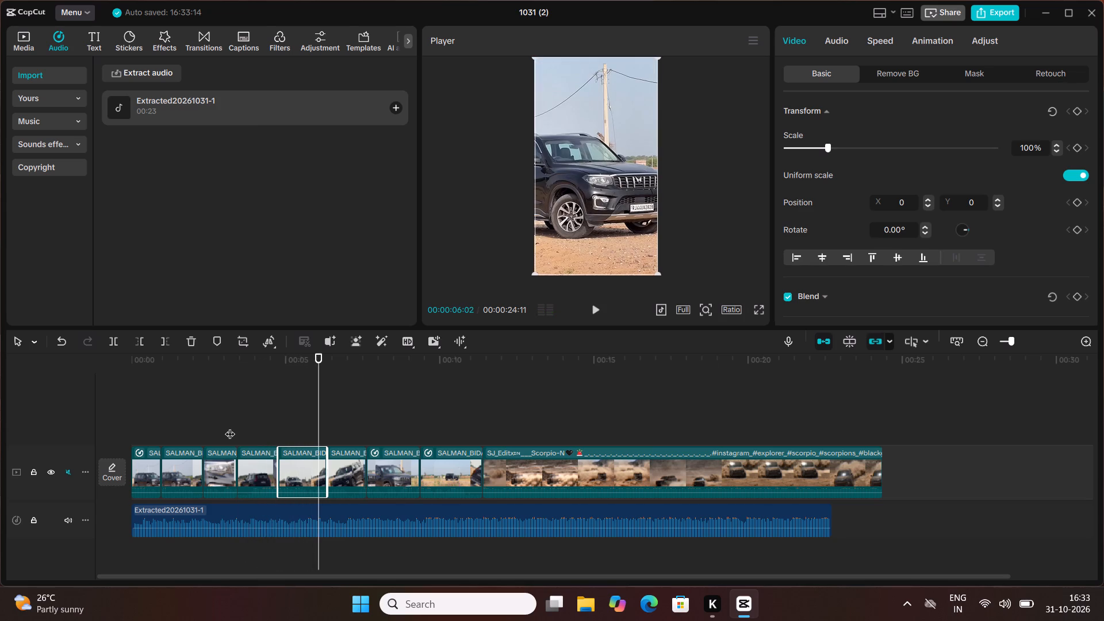
left_click_drag(325, 469, 319, 469)
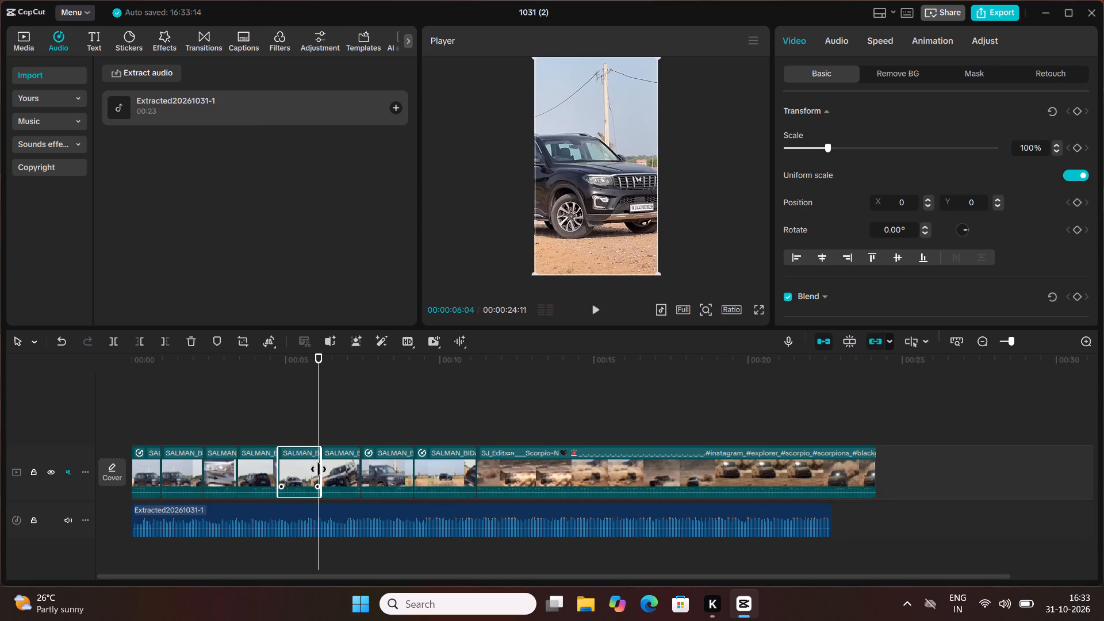
left_click_drag(319, 469, 317, 469)
left_click(321, 439)
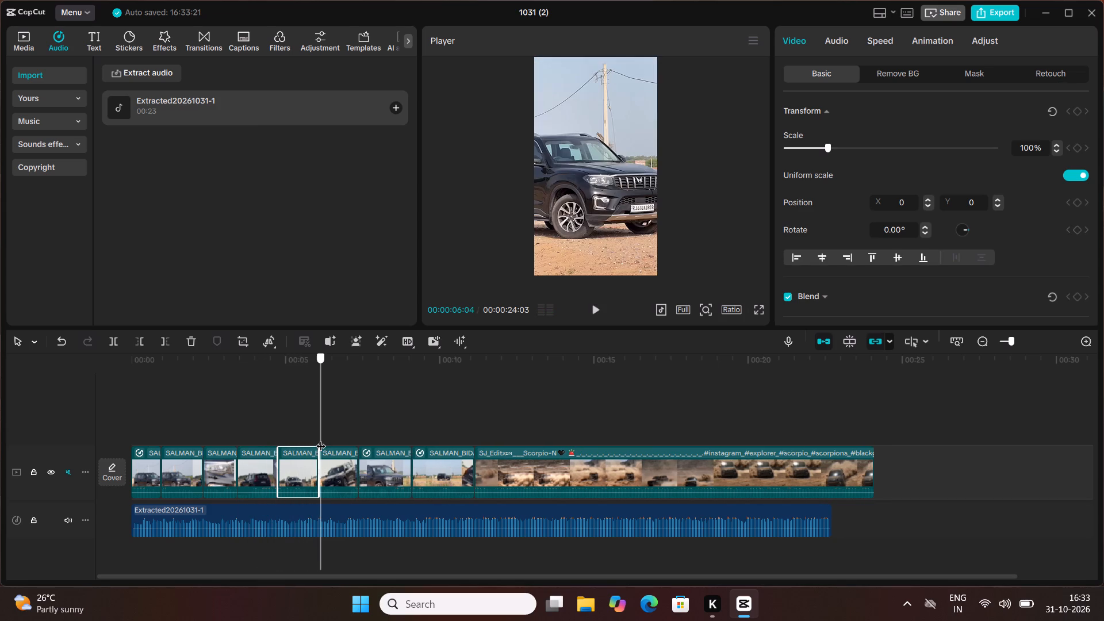
Replay the video from the start and from the seventh segment to check how the cuts up to the eighth segment match the beats.
key("space")
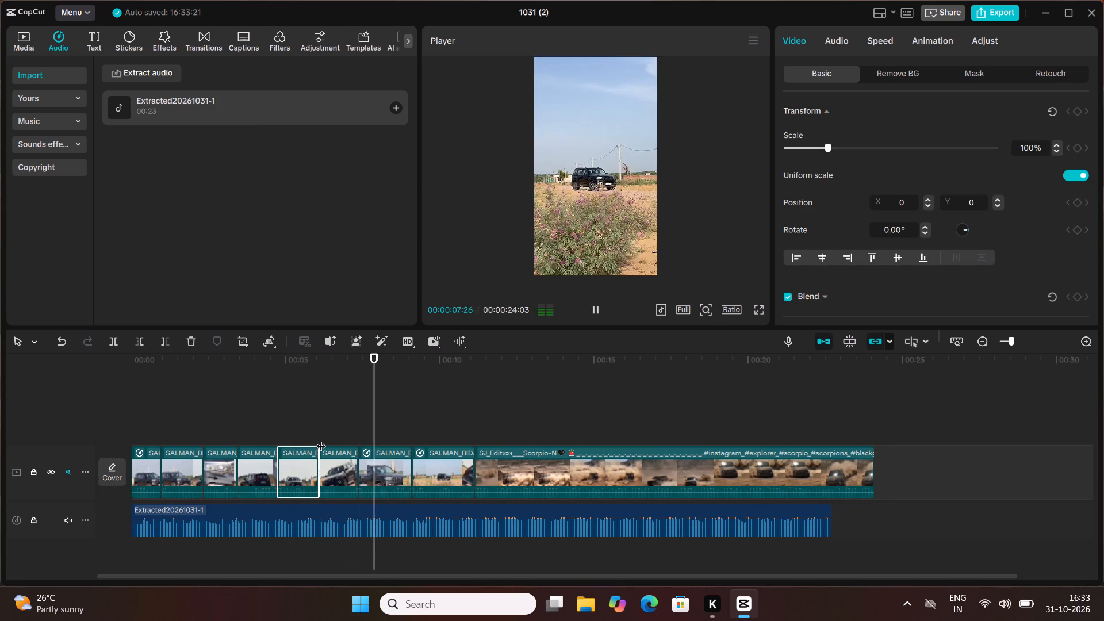
key("space")
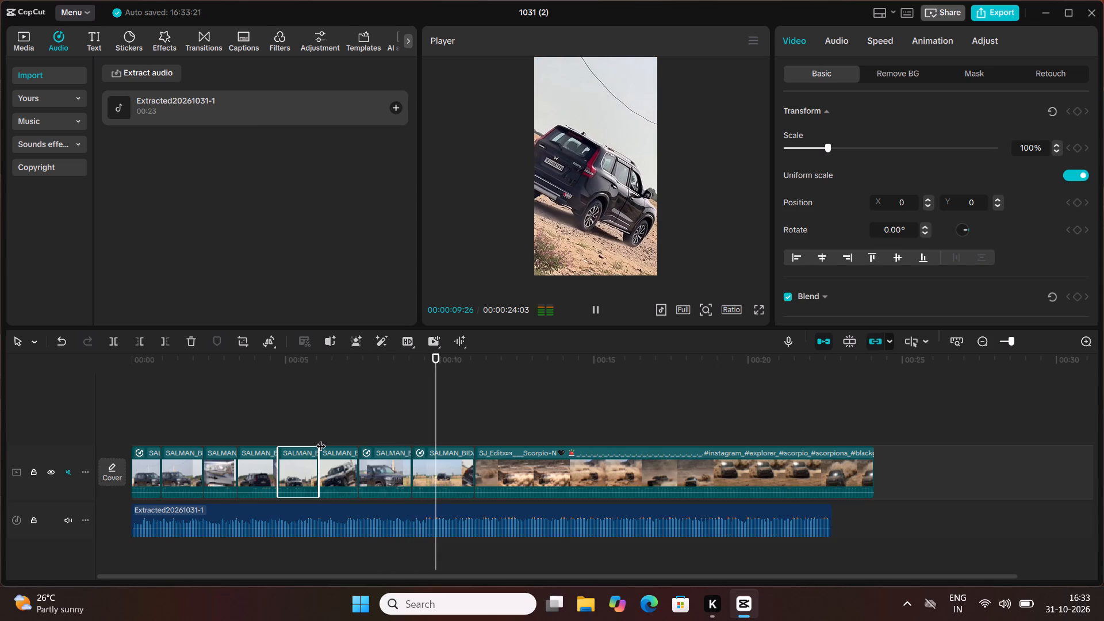
left_click_drag(430, 388, 112, 449)
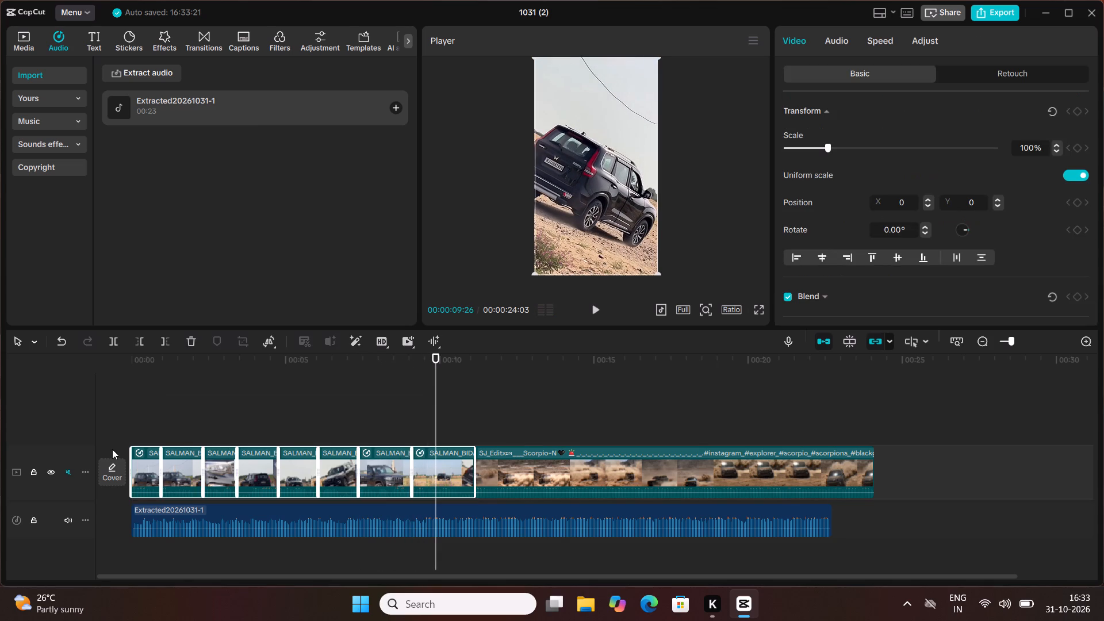
left_click_drag(435, 382, 0, 443)
key("space")
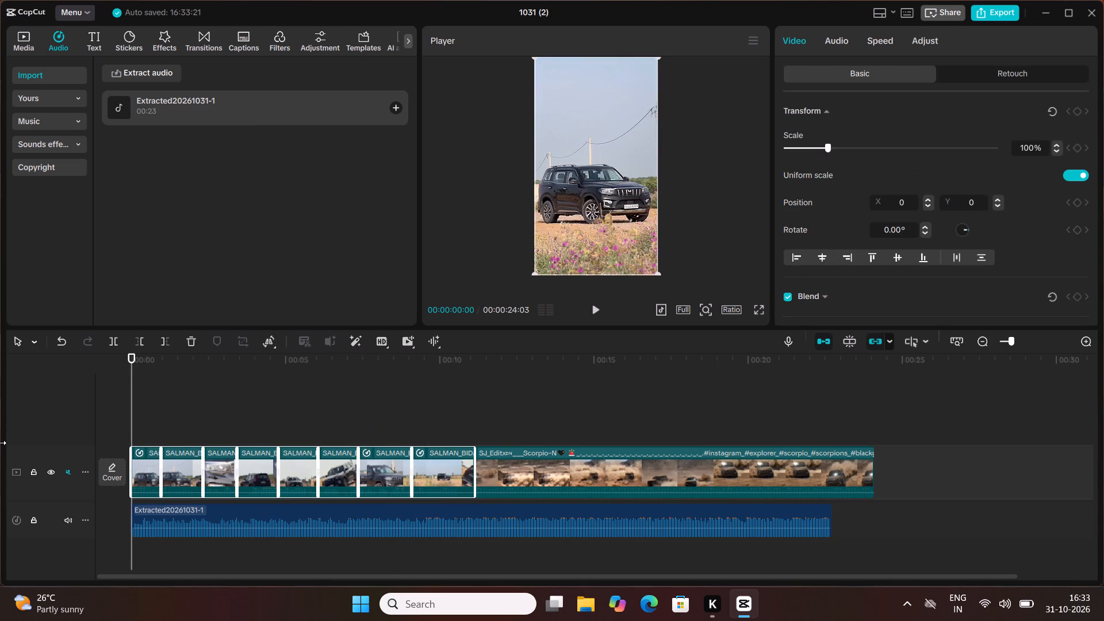
left_click(283, 489)
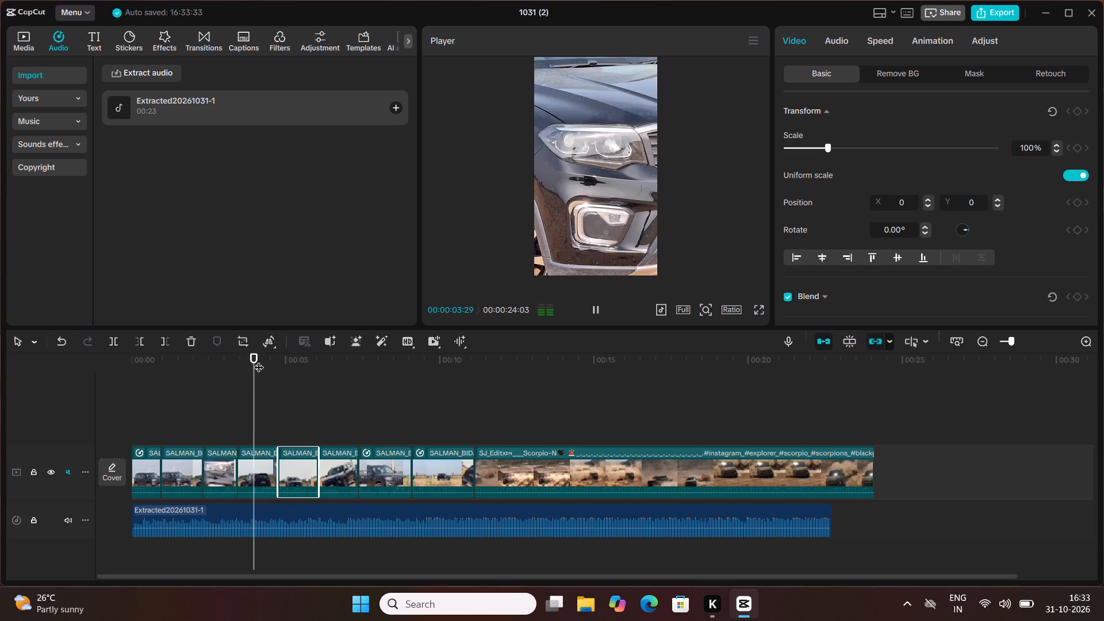
key("space")
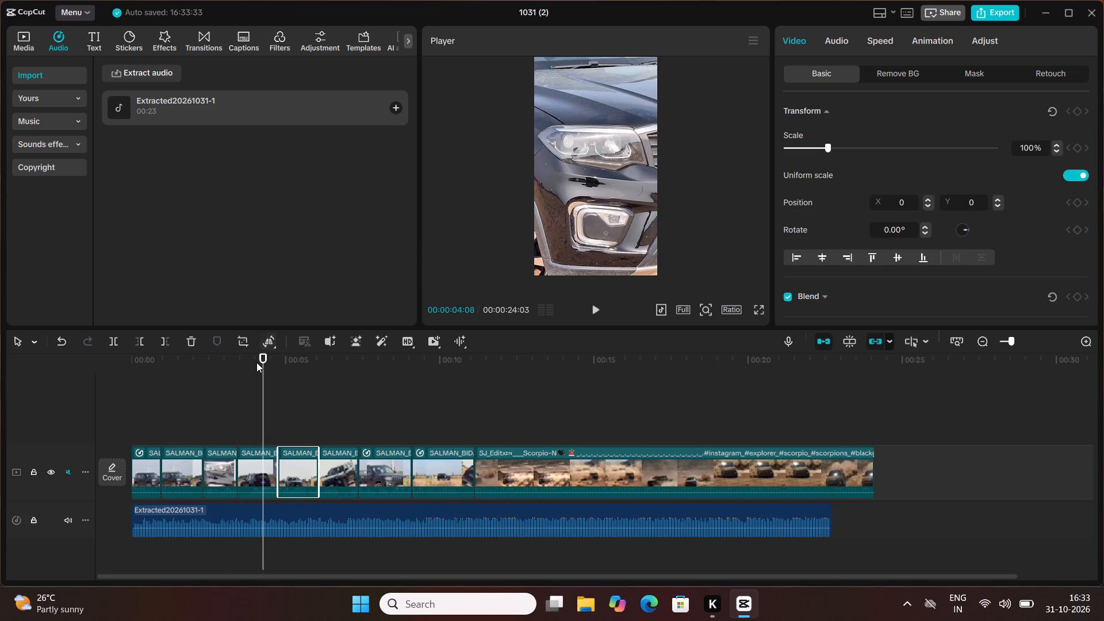
left_click_drag(263, 361, 90, 365)
key("space")
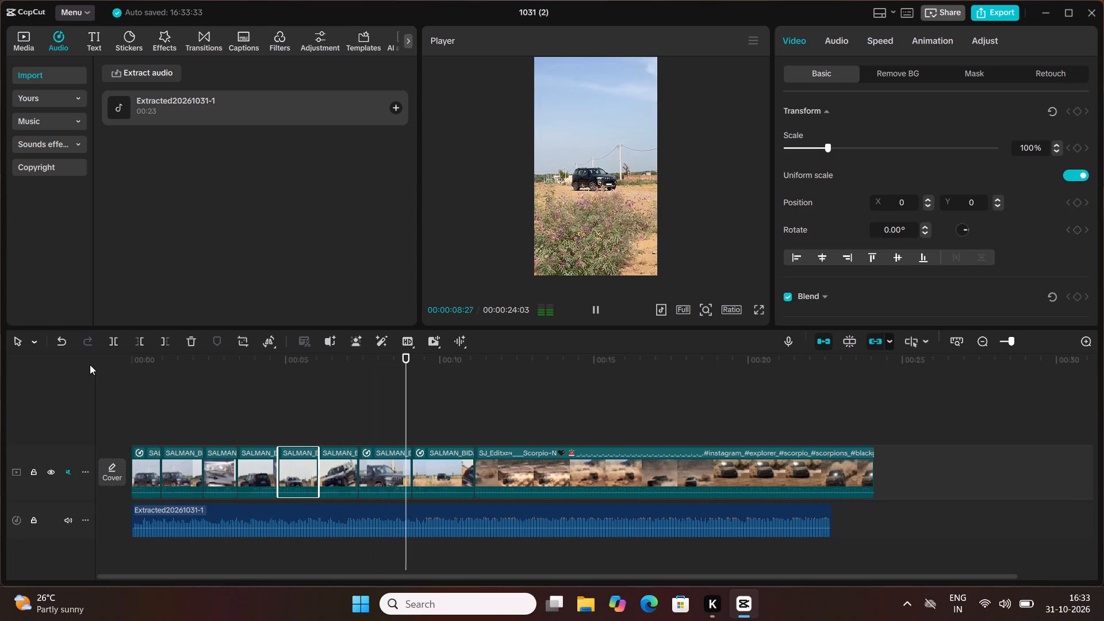
key("space")
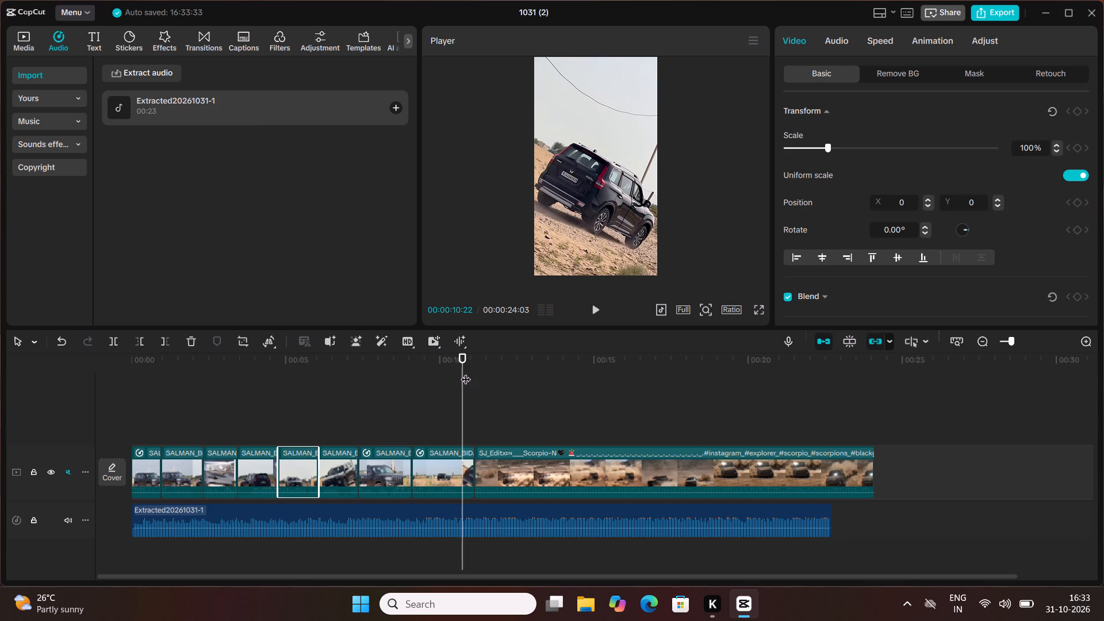
left_click_drag(466, 372, 351, 409)
key("space")
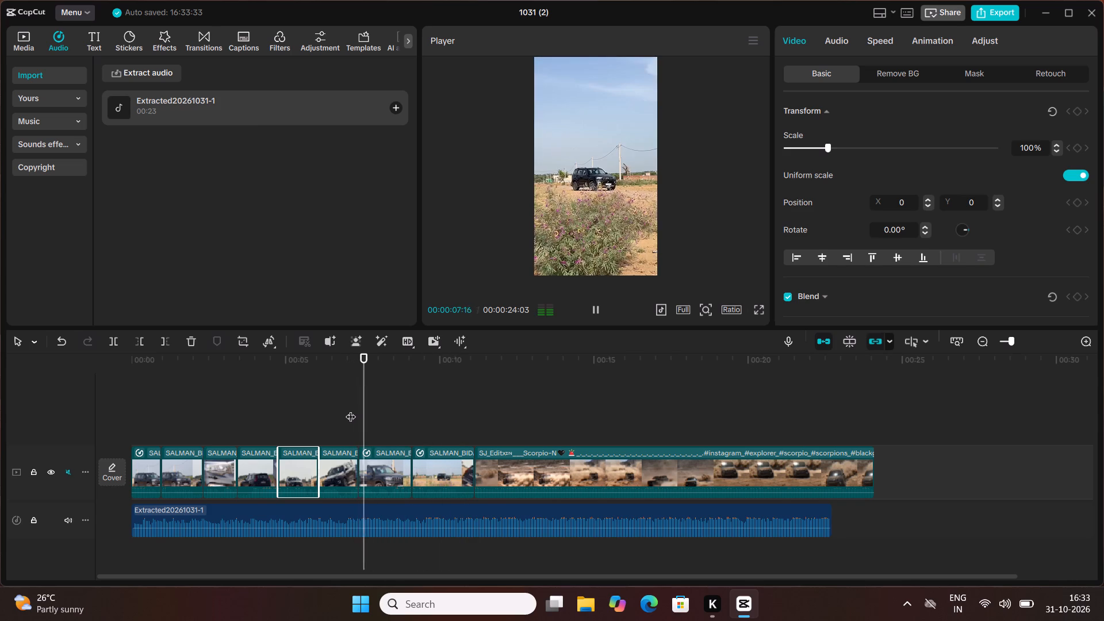
key("space")
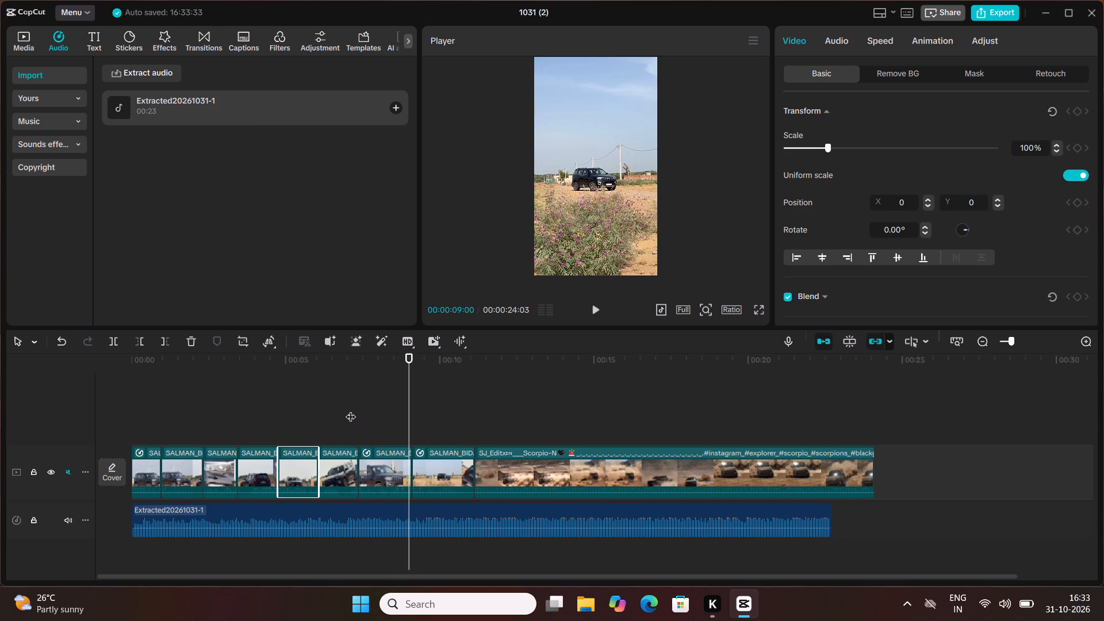
Shorten the seventh segment's end to about 8.7 seconds on the timeline and replay across the new cut.
left_click(386, 454)
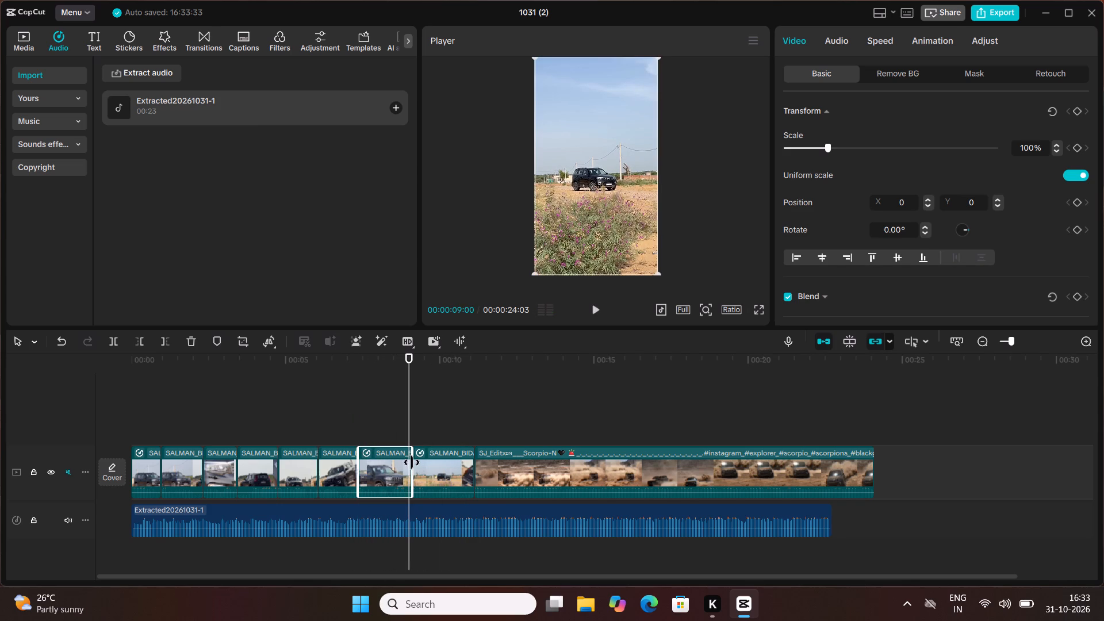
left_click_drag(412, 462, 396, 467)
key("space")
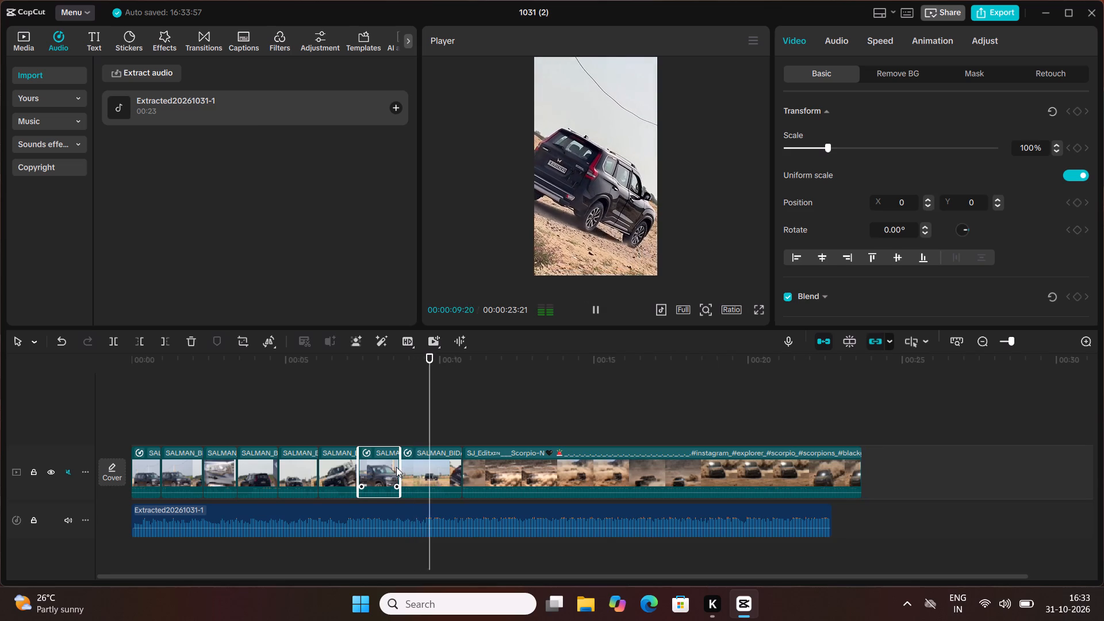
key("space")
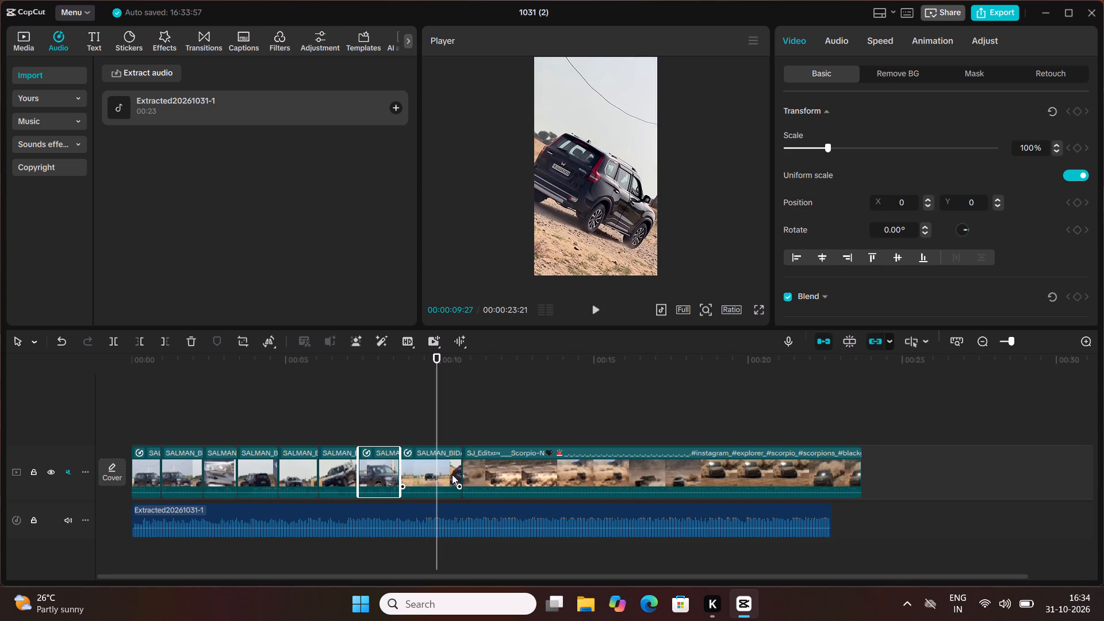
Trim the eighth segment's end back to about 10 seconds and replay the whole video from the start against the music.
left_click_drag(452, 473, 457, 473)
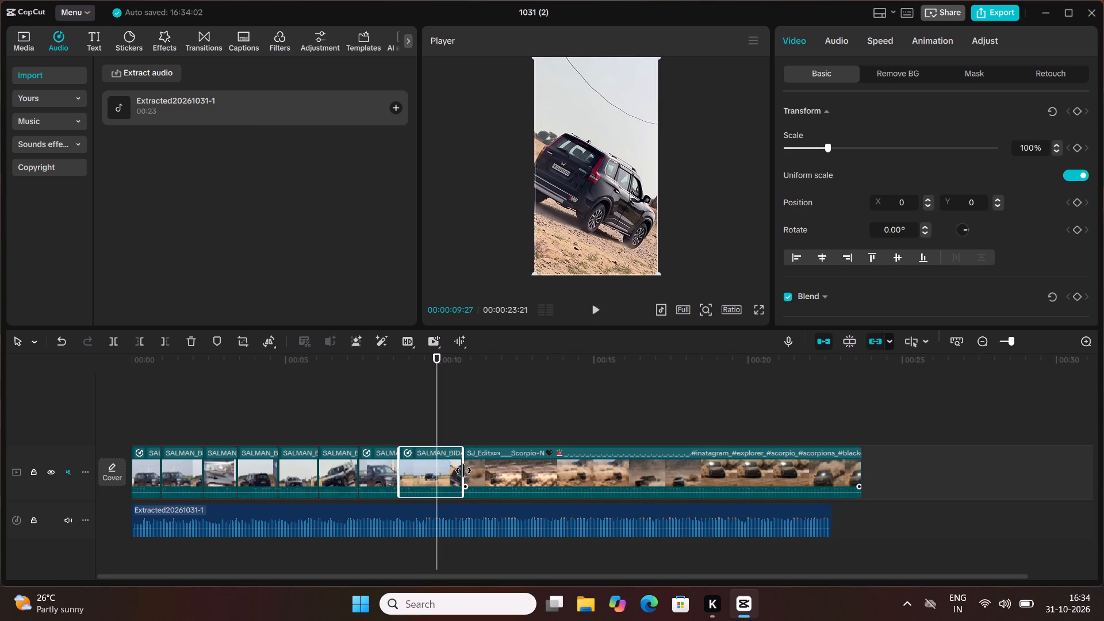
left_click_drag(464, 470, 436, 475)
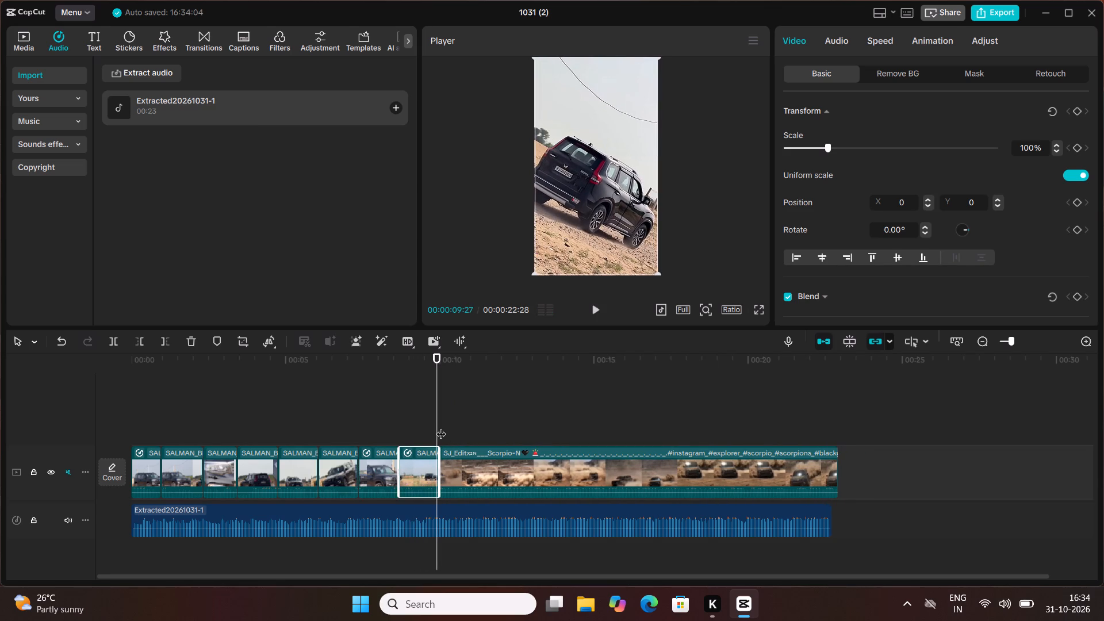
left_click_drag(441, 427, 97, 583)
key("space")
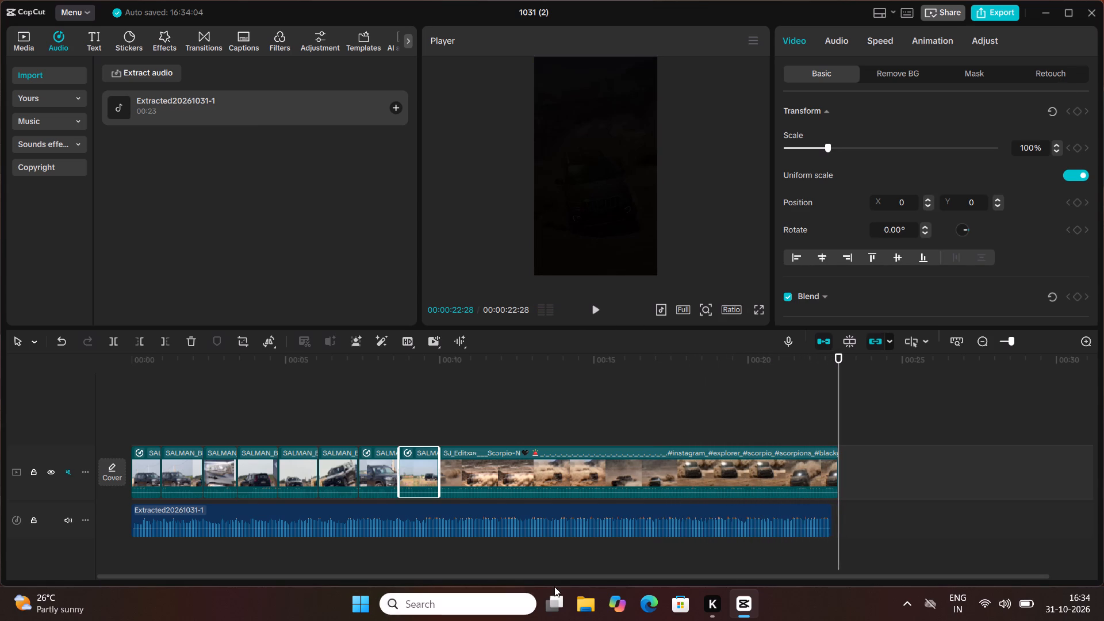
left_click_drag(834, 358, 727, 386)
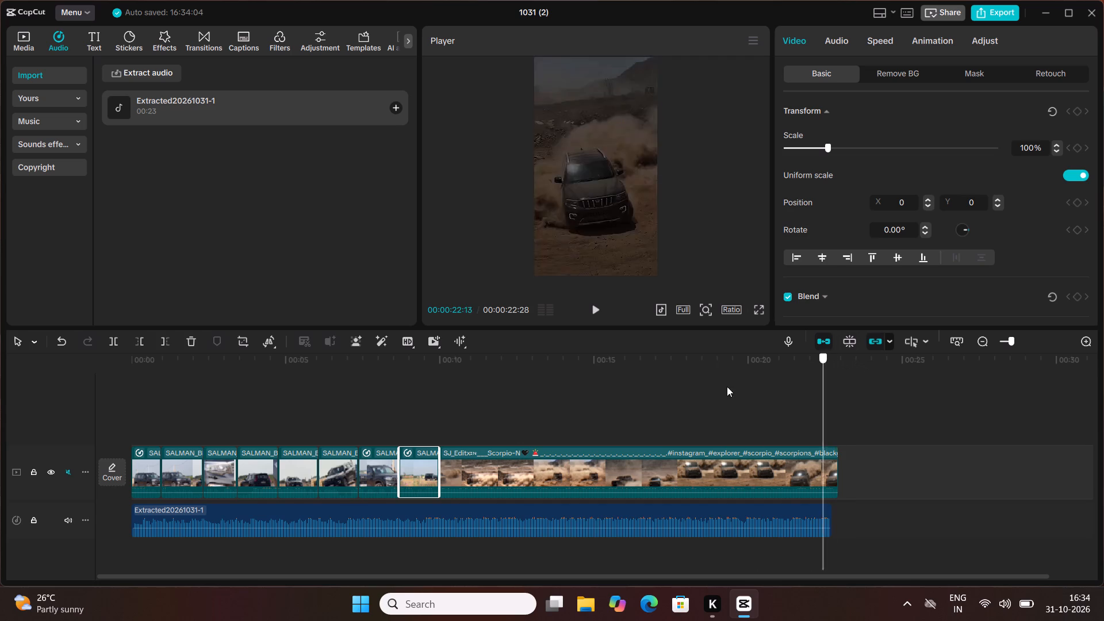
left_click_drag(727, 386, 0, 620)
key("space")
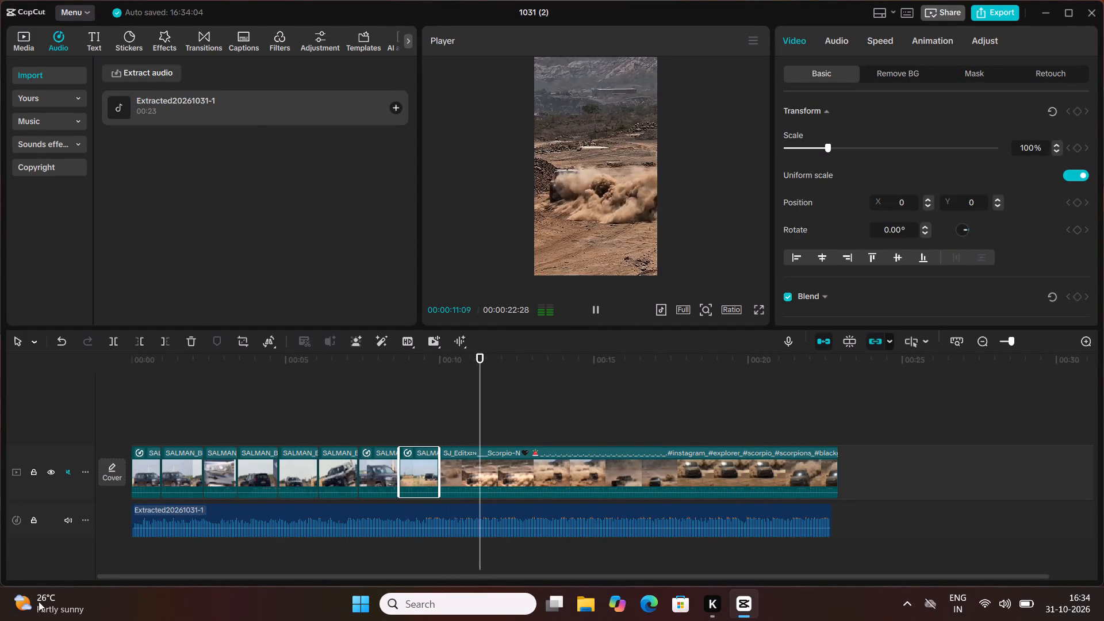
key("space")
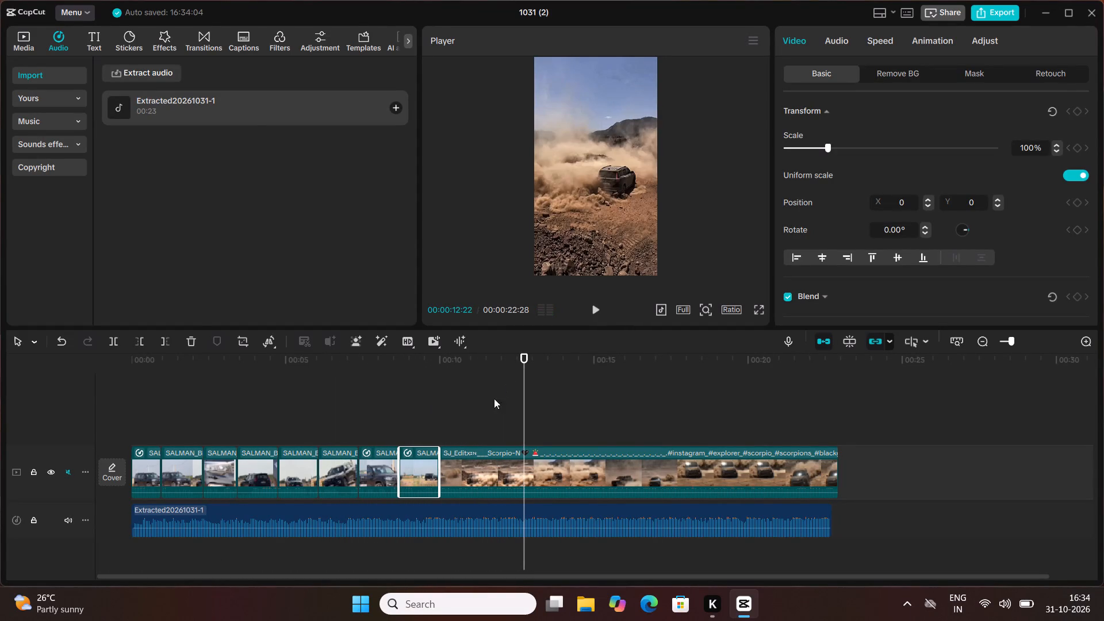
Trim about four more frames off the eighth segment's end and replay from the seventh segment into the dust-drifting clip.
left_click_drag(440, 470, 438, 471)
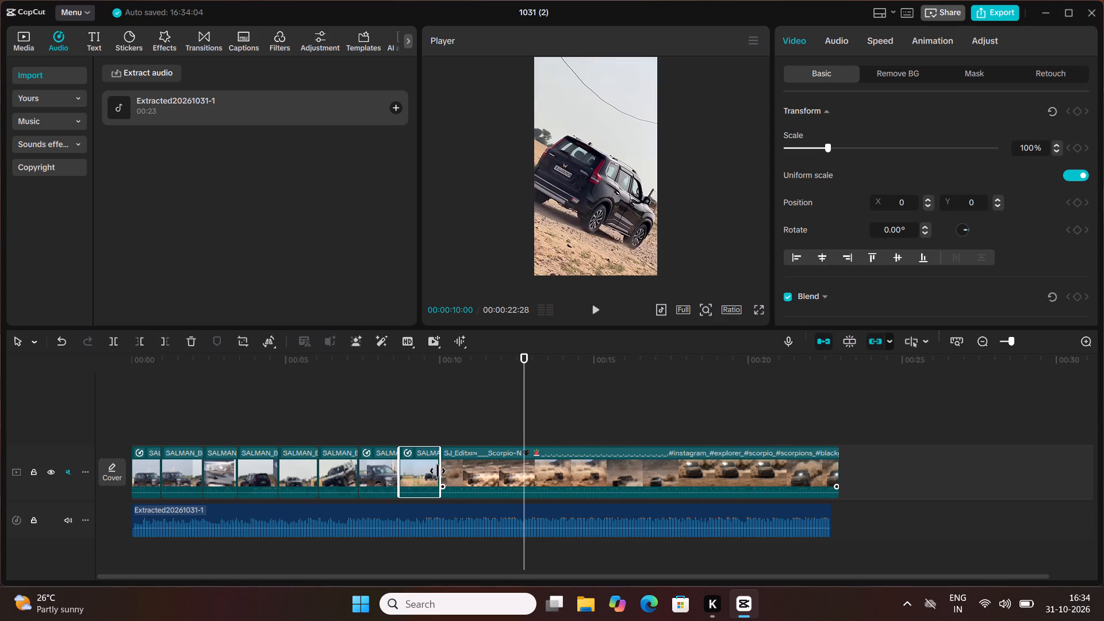
left_click_drag(438, 471, 434, 471)
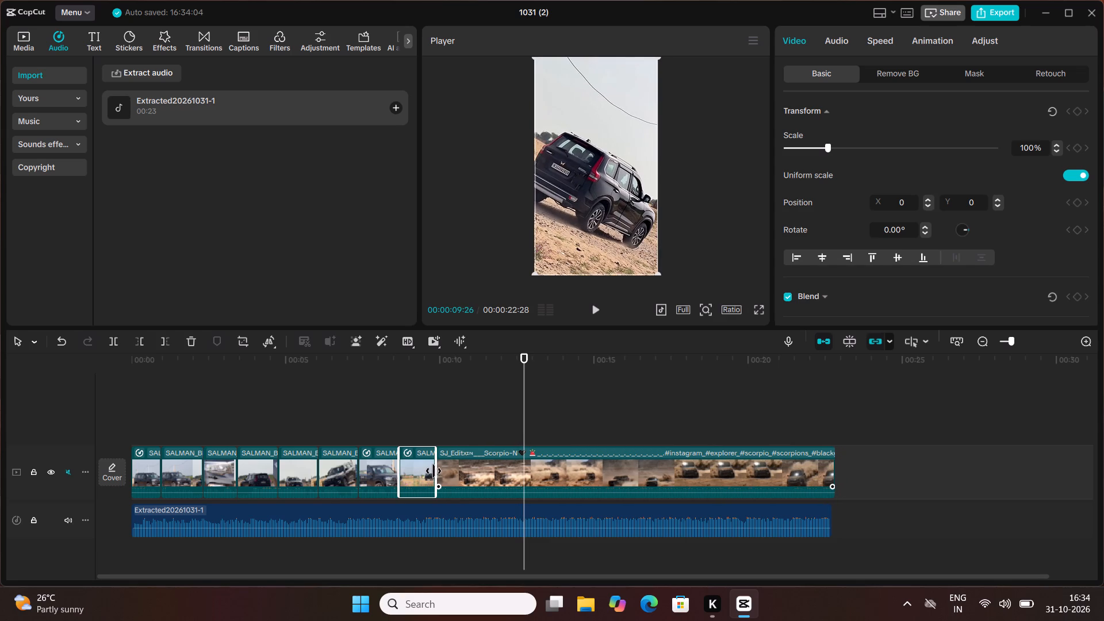
left_click_drag(434, 471, 432, 471)
left_click_drag(523, 380, 358, 448)
key("space")
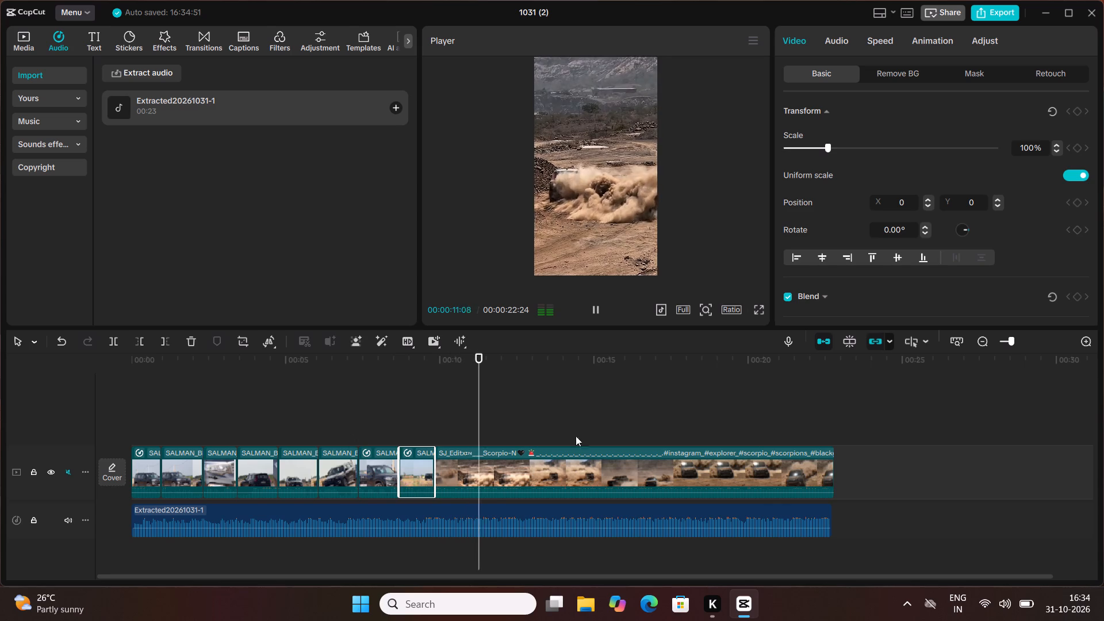
Play the edit through to its end and again from the start to review the timing of the cuts against the audio.
left_click_drag(498, 397, 345, 445)
key("space")
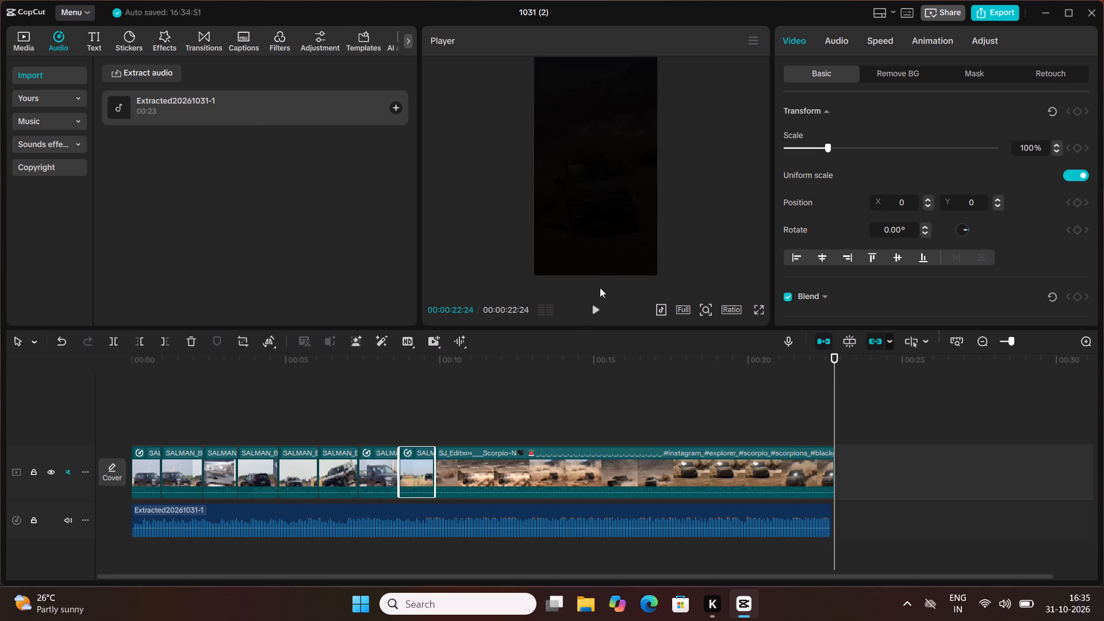
left_click_drag(834, 361, 108, 549)
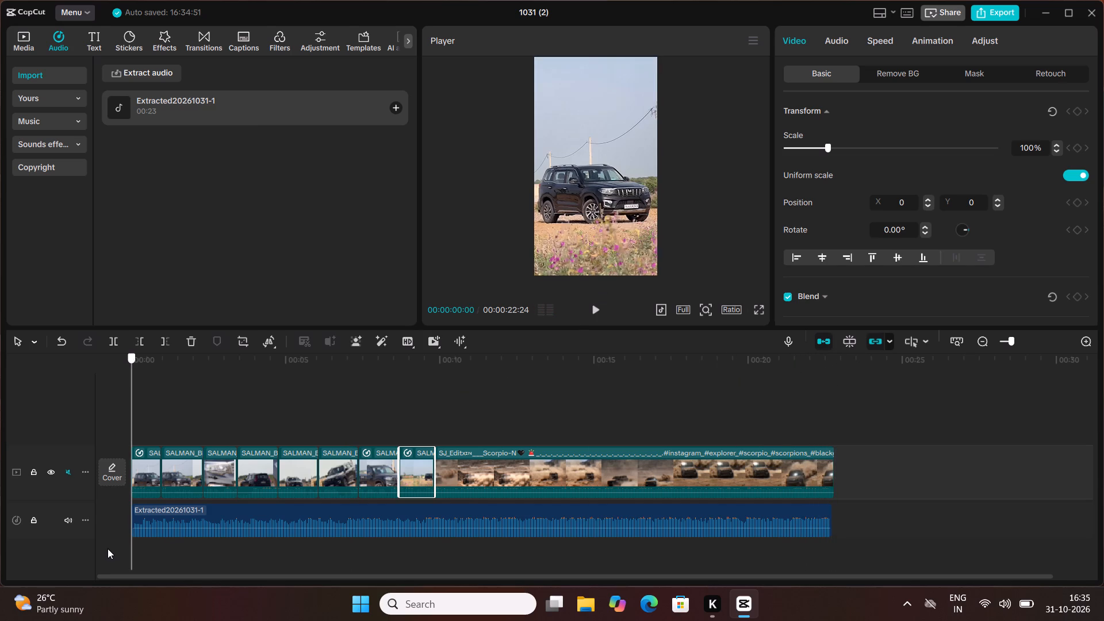
key("space")
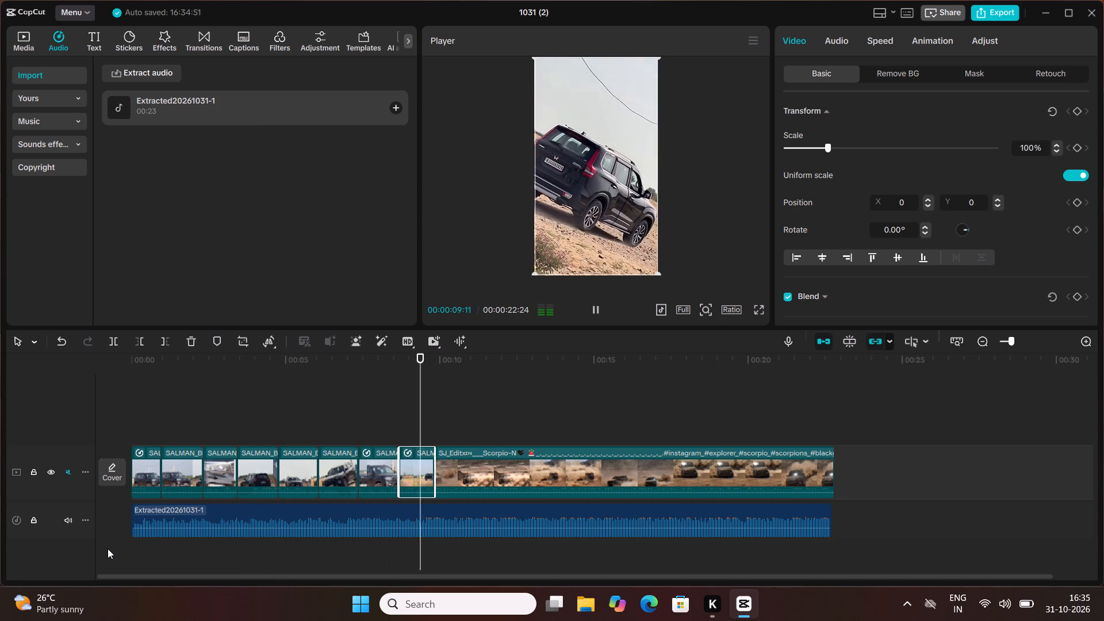
key("space")
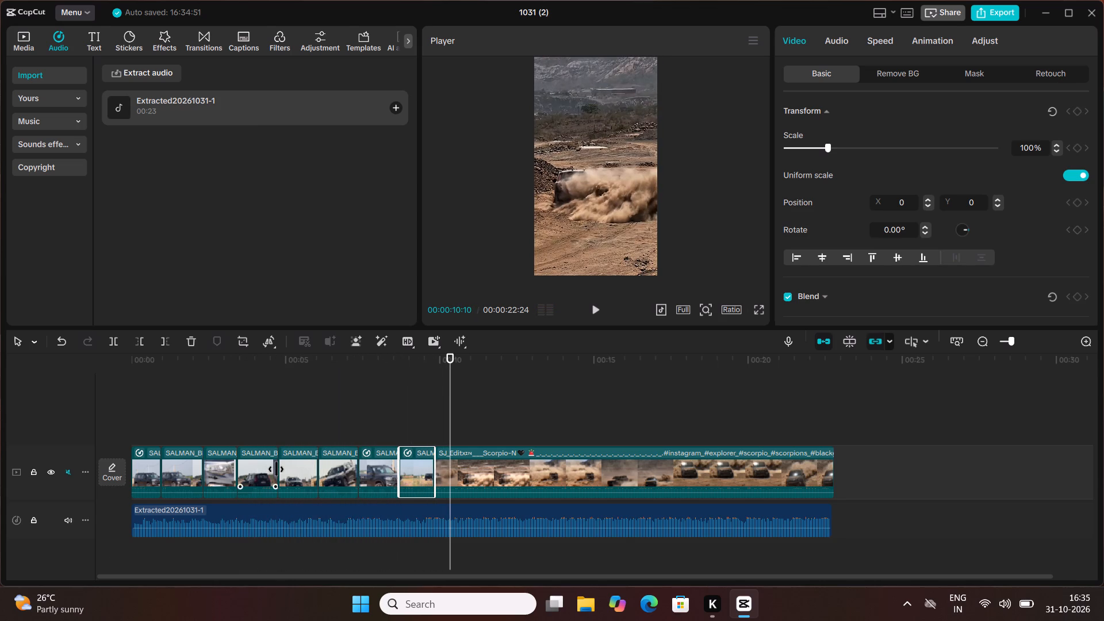
left_click_drag(447, 358, 59, 470)
key("space")
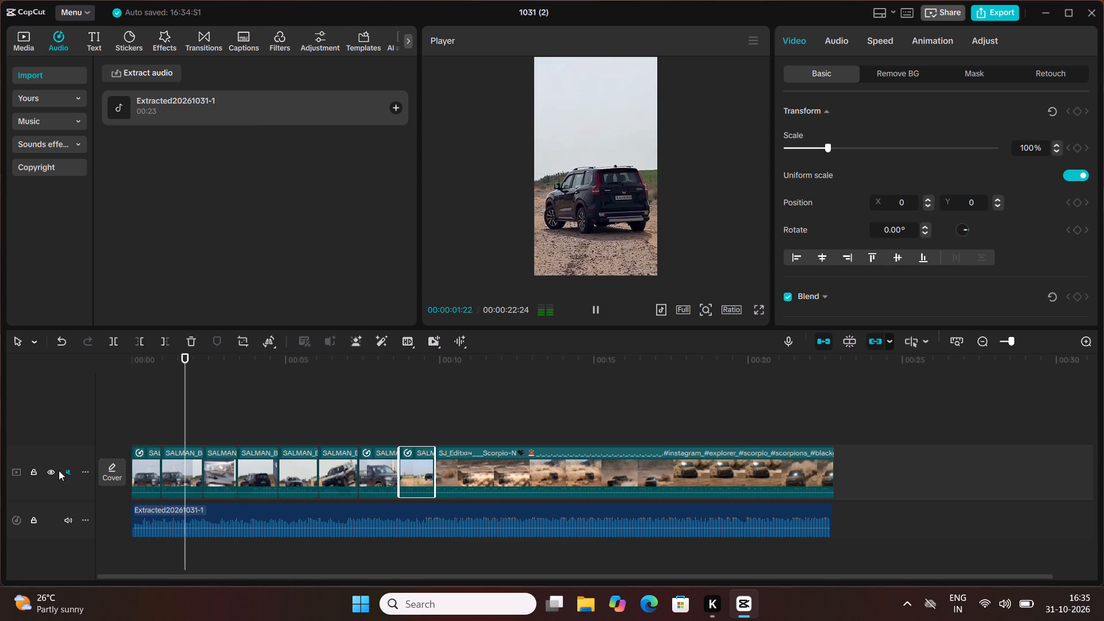
key("space")
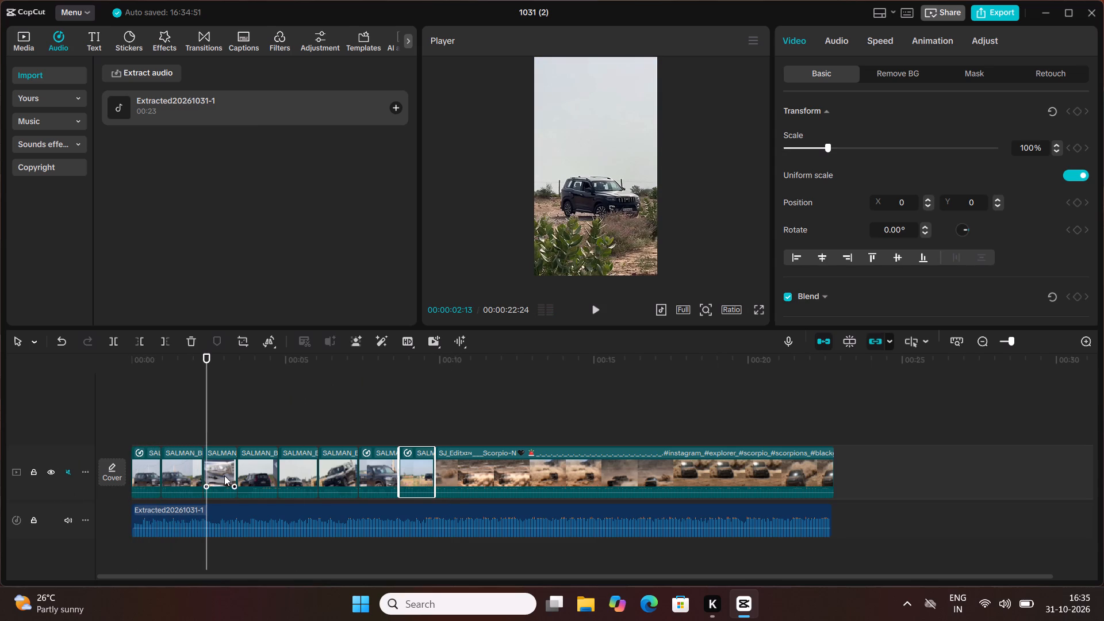
Apply a Custom speed curve to the third segment, lower both halves of its first inner point over halfway towards 0.1x, and play it.
left_click(224, 476)
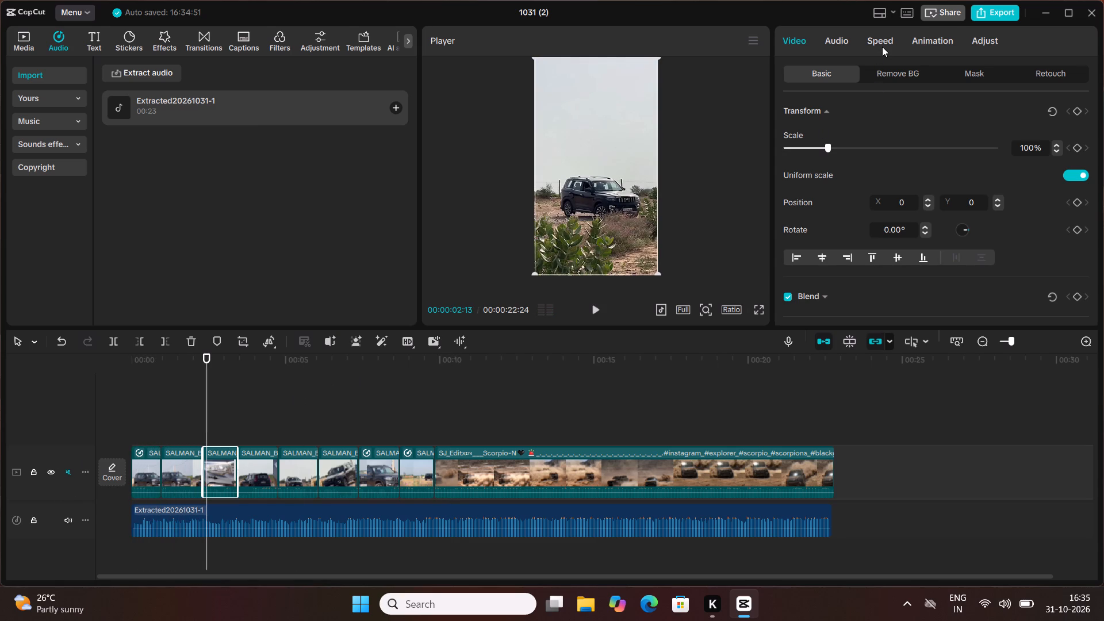
left_click(881, 45)
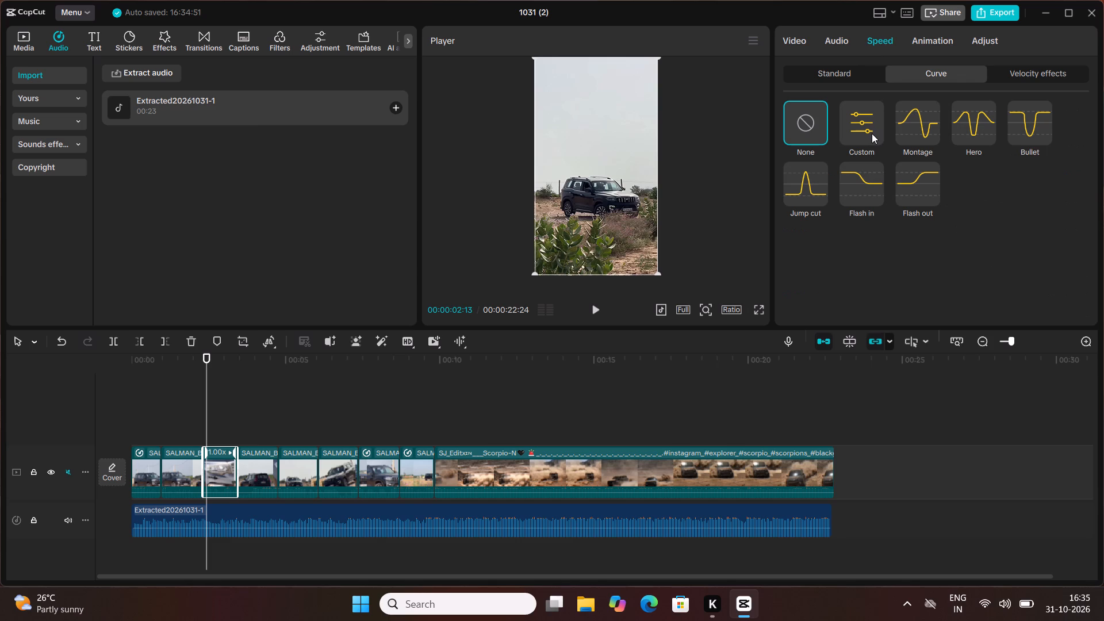
double_click(872, 133)
scroll(831, 258, "down", 1)
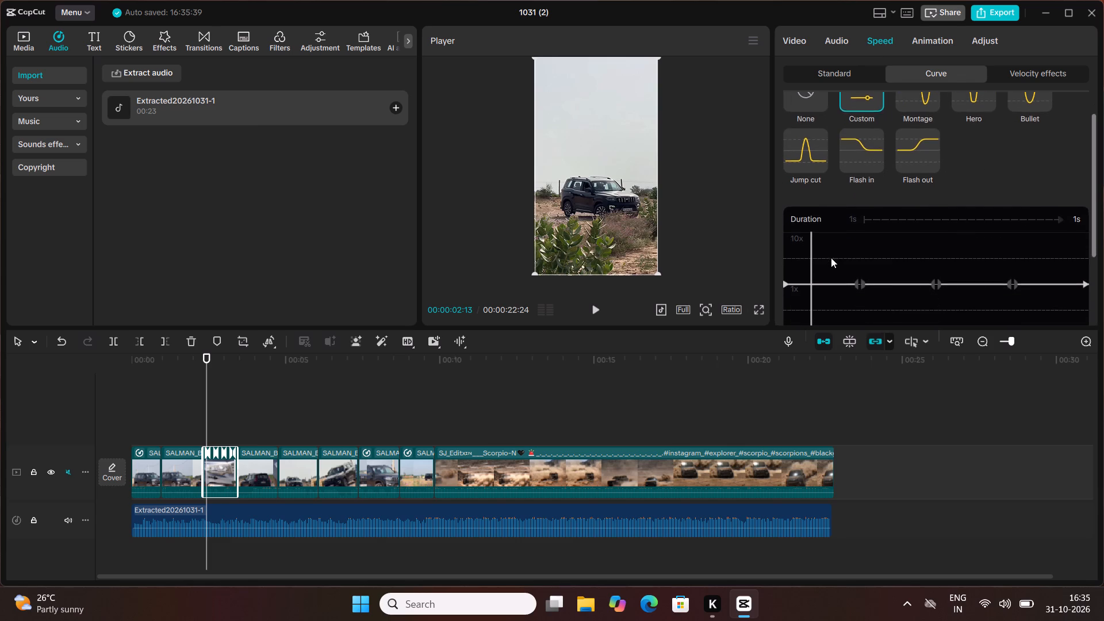
scroll(843, 248, "down", 3)
left_click_drag(858, 213, 854, 261)
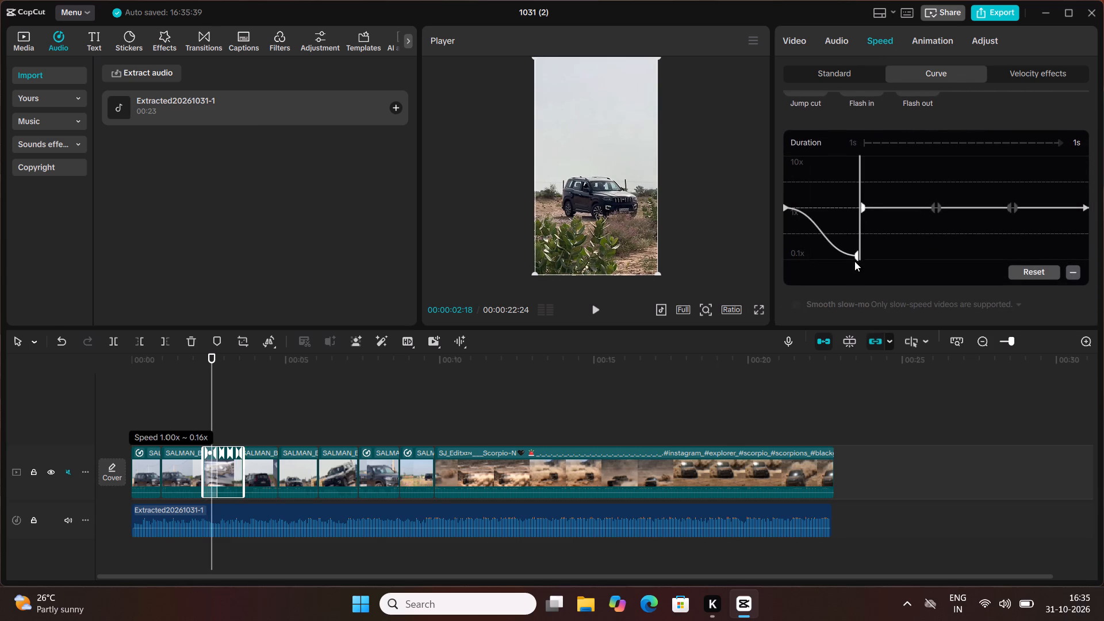
left_click_drag(854, 261, 854, 269)
left_click_drag(857, 260, 856, 221)
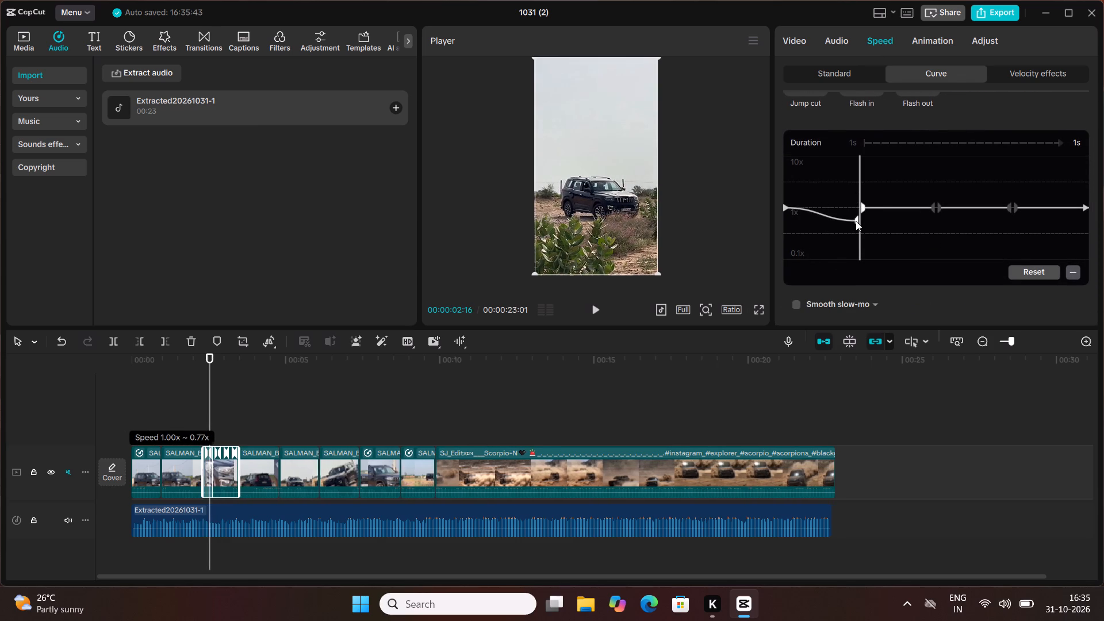
left_click_drag(856, 221, 857, 240)
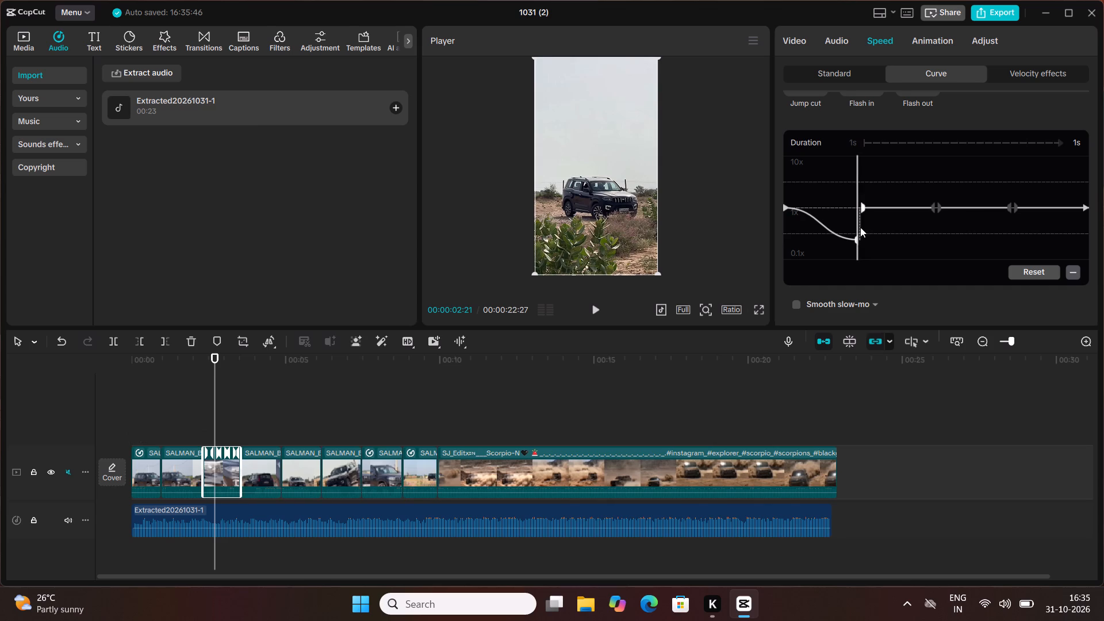
left_click_drag(865, 206, 865, 221)
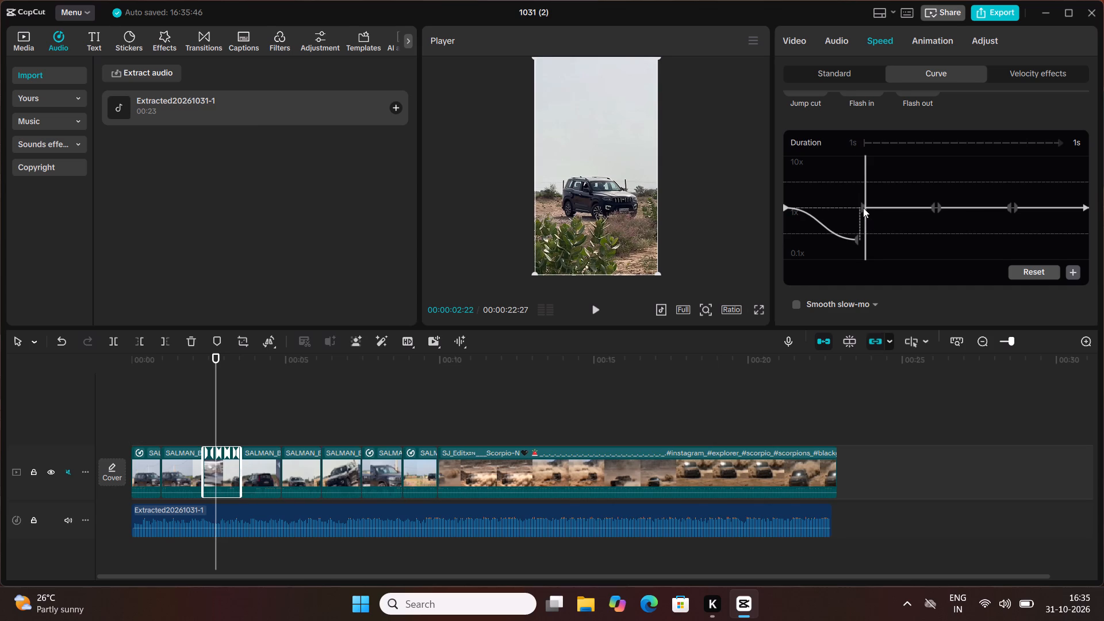
left_click_drag(863, 208, 864, 237)
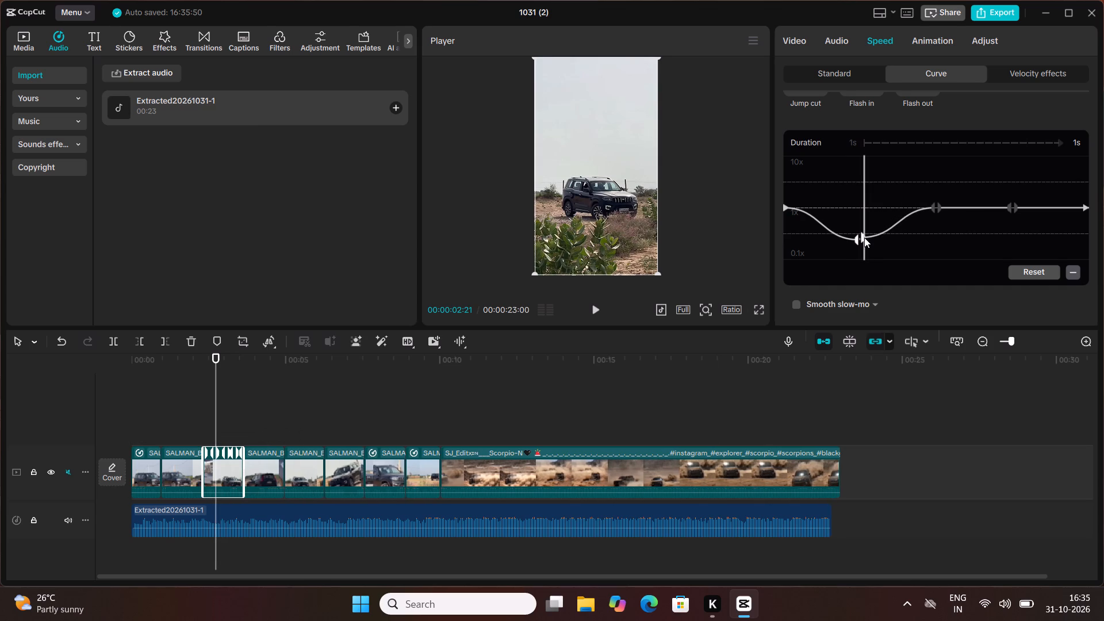
key("space")
key("space")
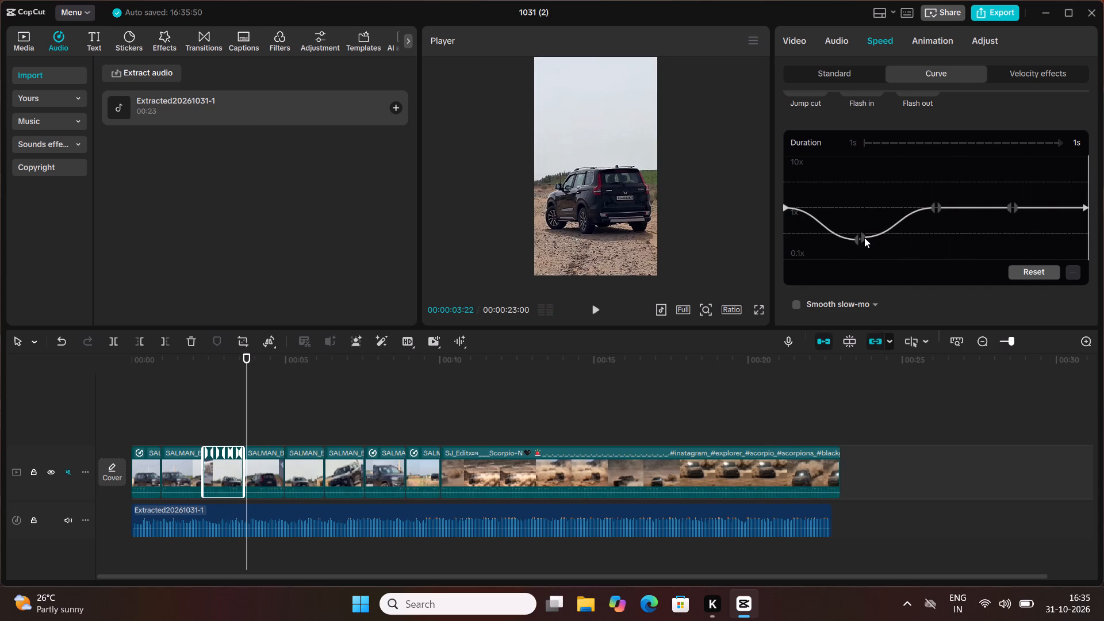
Deepen the third segment's slow-down by lowering the curve's first inner point to about 0.3x, and replay the segment.
left_click_drag(857, 240, 860, 251)
left_click_drag(862, 240, 863, 250)
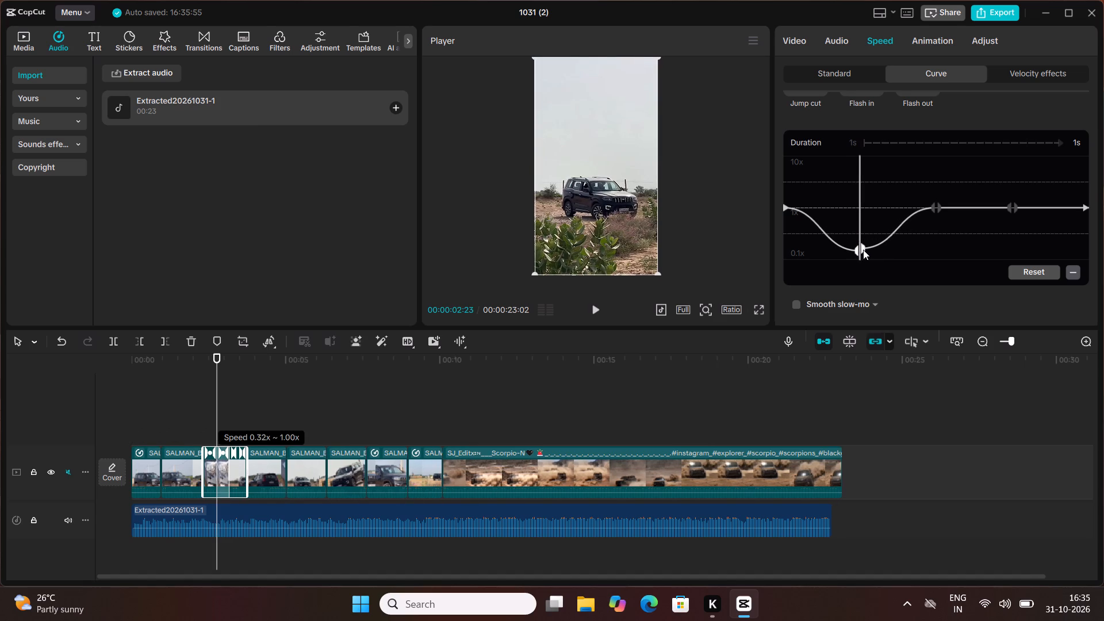
left_click_drag(863, 250, 863, 252)
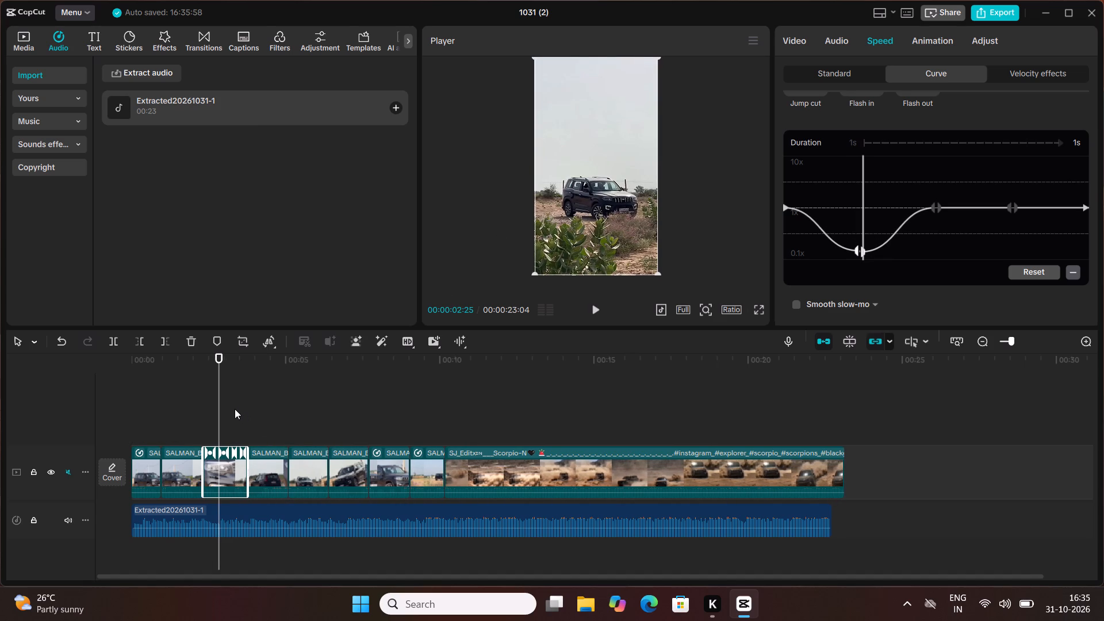
key("space")
key("space")
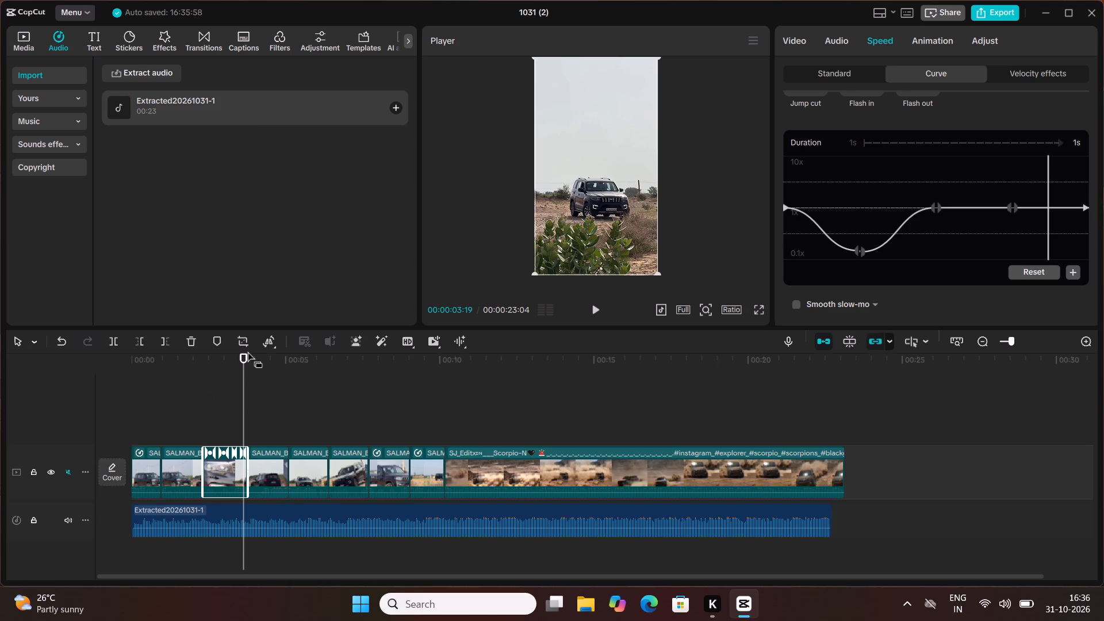
left_click_drag(244, 354, 197, 369)
key("space")
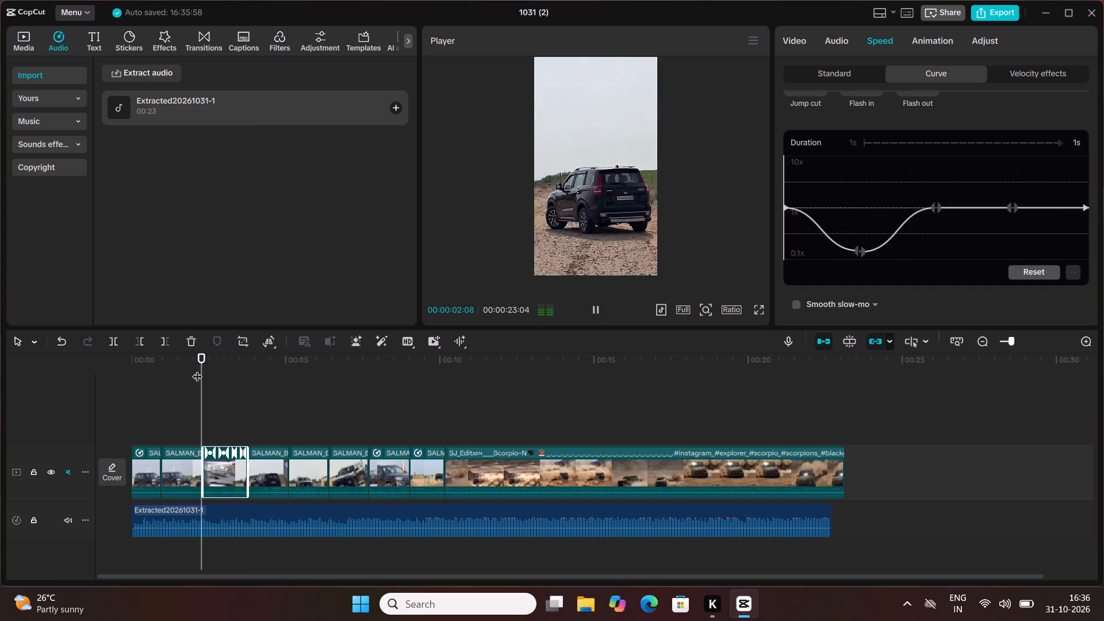
key("space")
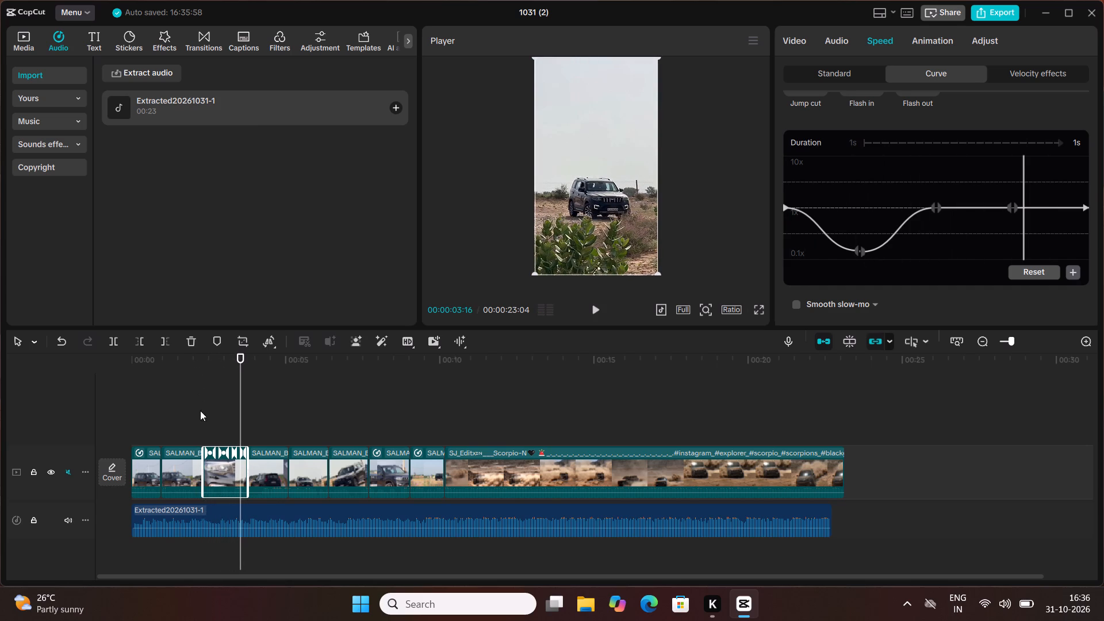
Trim the third segment's end back to about 3.5 seconds on the timeline and play the edit through to its end.
left_click_drag(250, 462, 238, 465)
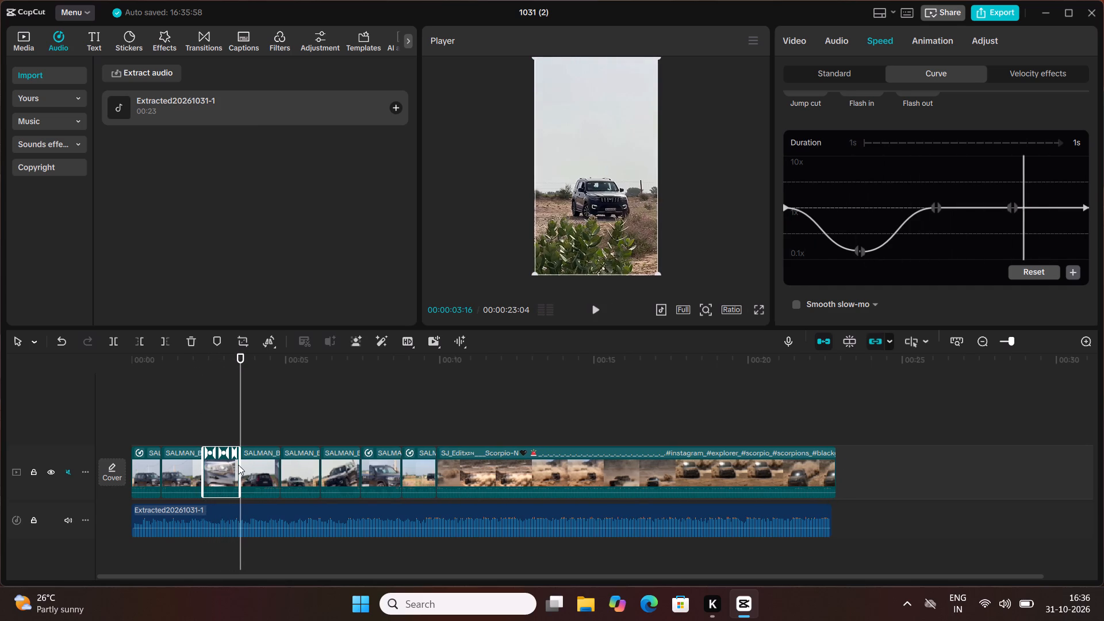
left_click_drag(241, 420, 225, 423)
key("space")
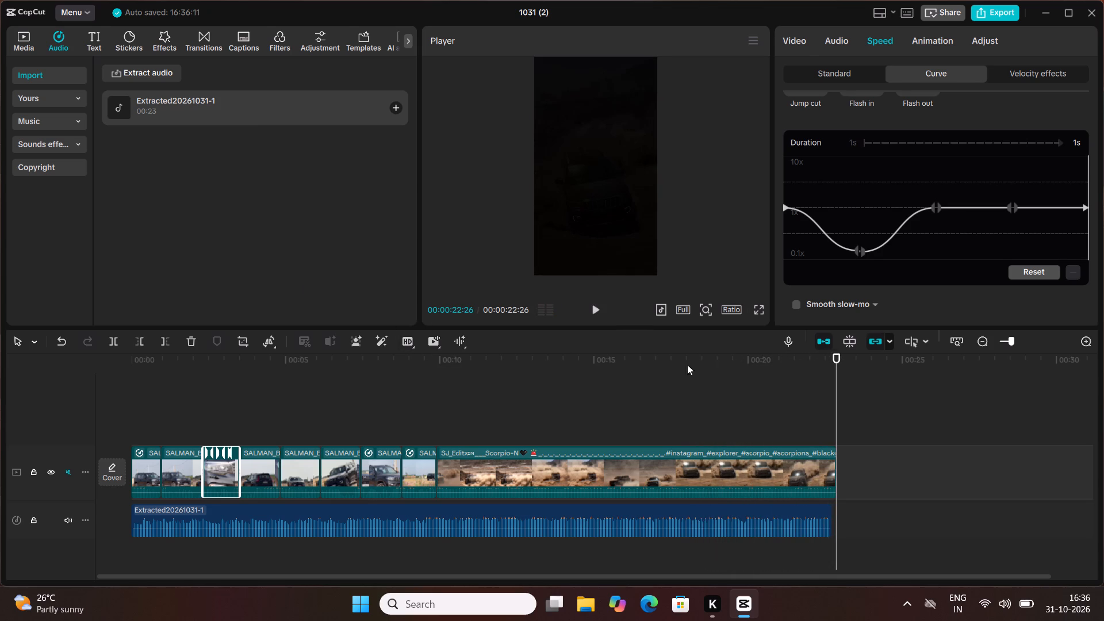
Export the video as 1031 (2) in 4K, H.264 mp4 at 30fps with the recommended bit rate and WAV audio.
left_click(984, 9)
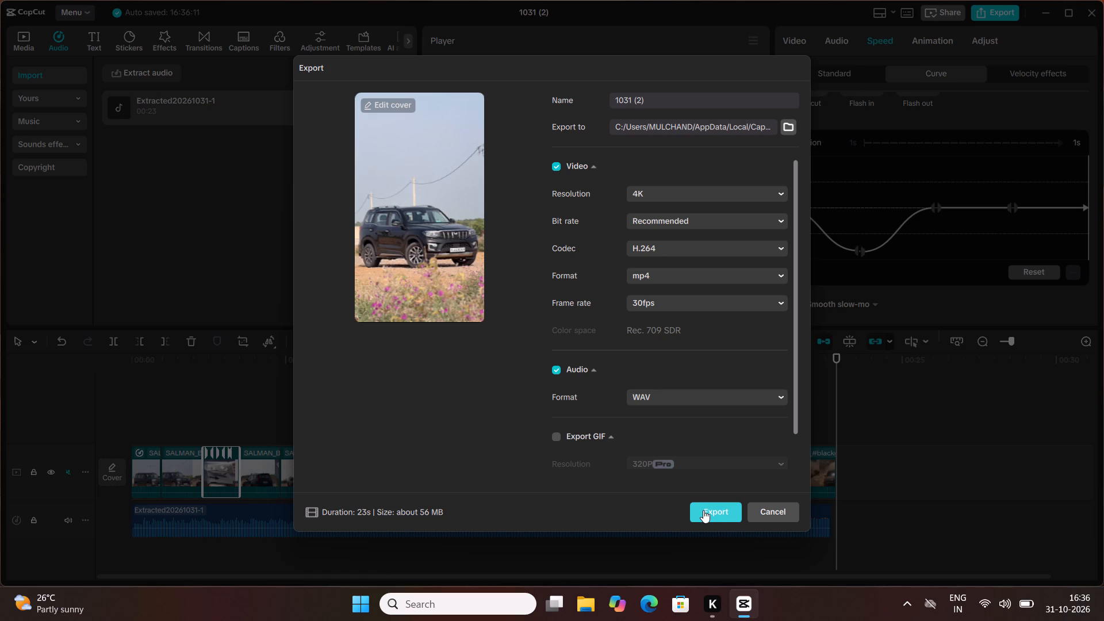
left_click(703, 510)
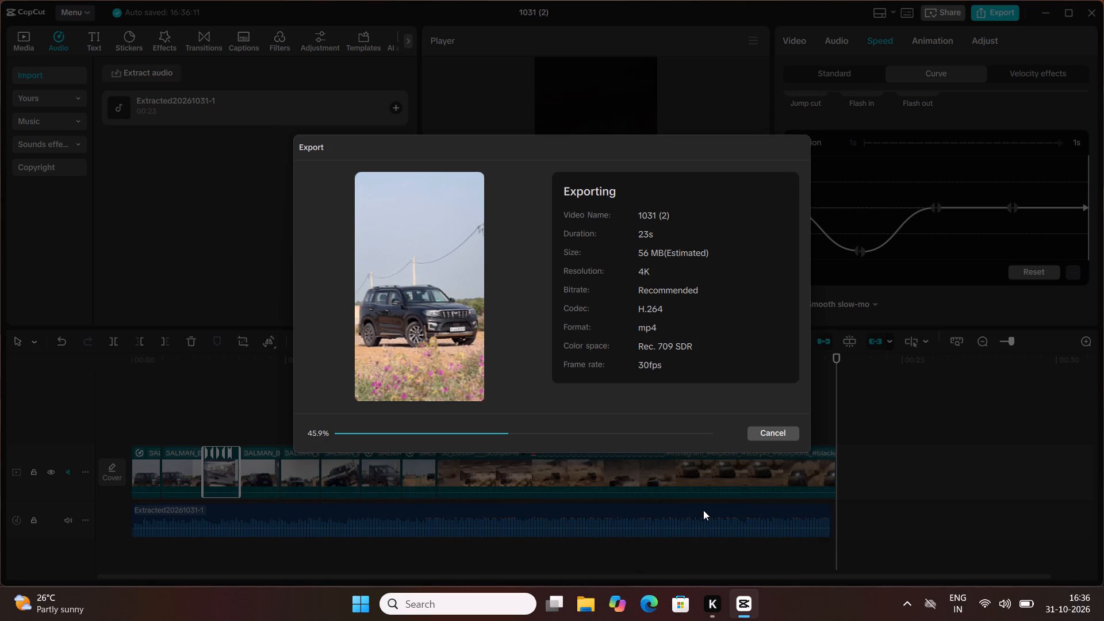
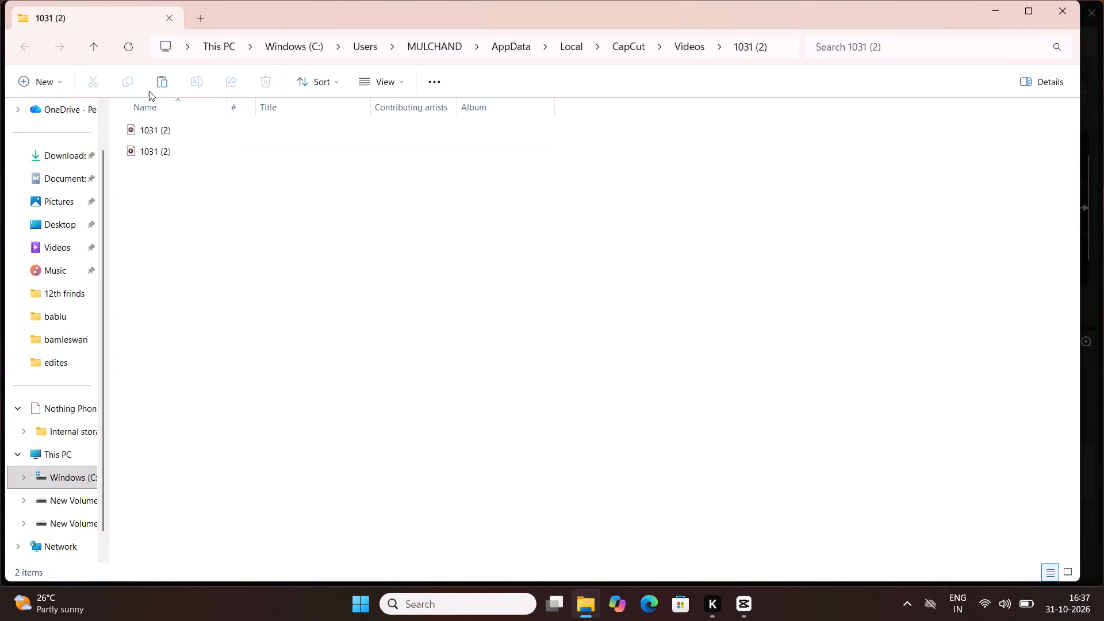
Copy both exported 1031 (2) files into the cap cut folder on the Desktop and close the file window.
left_click(157, 132)
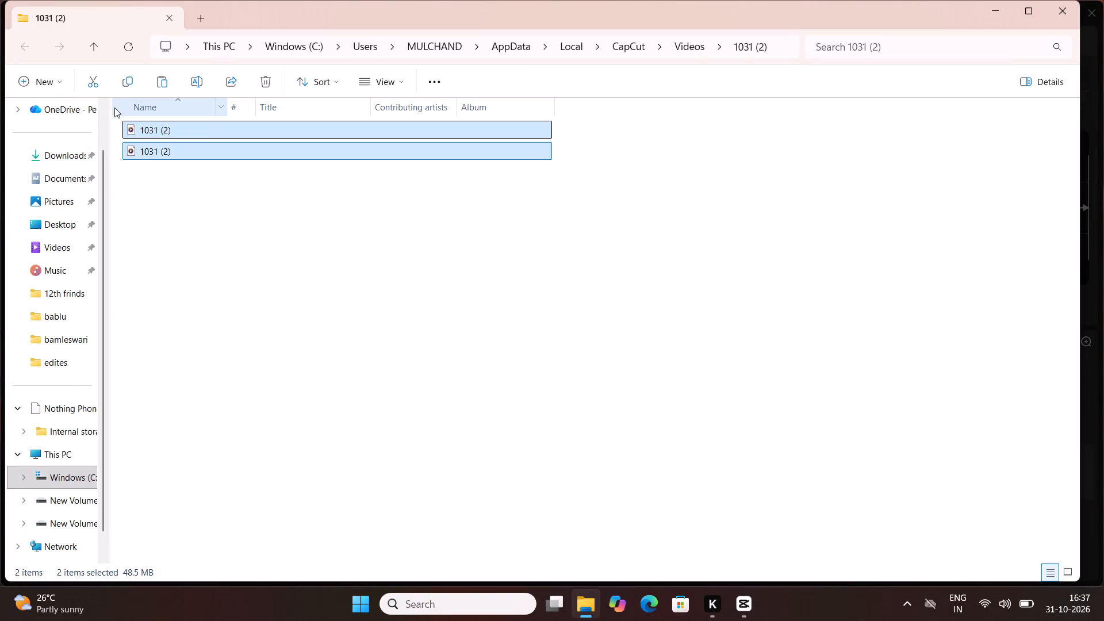
left_click(126, 87)
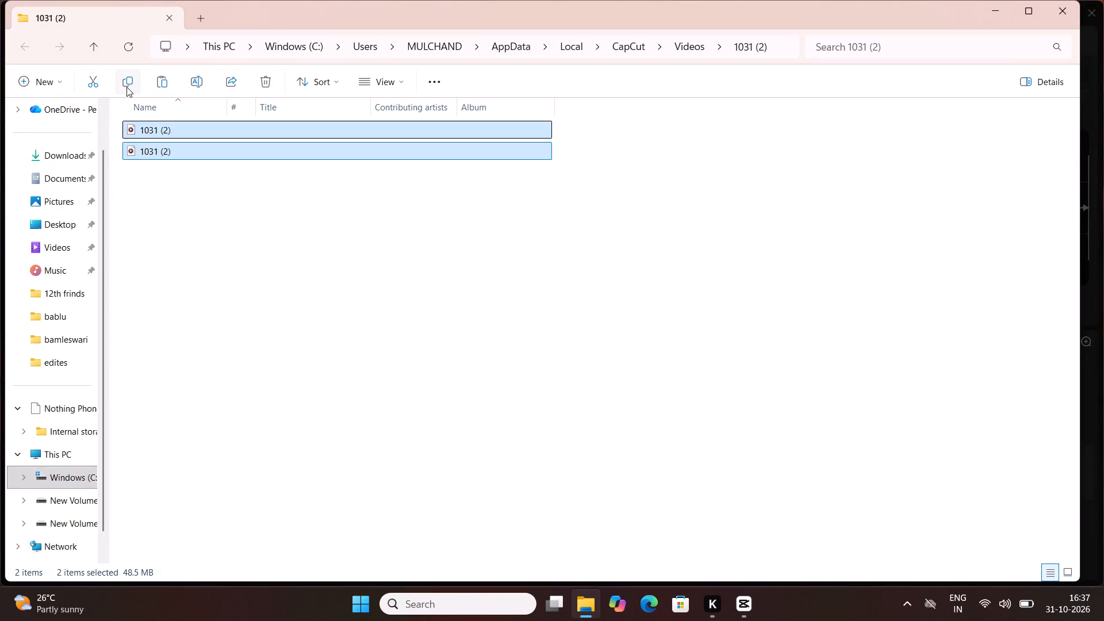
left_click(126, 87)
left_click(45, 186)
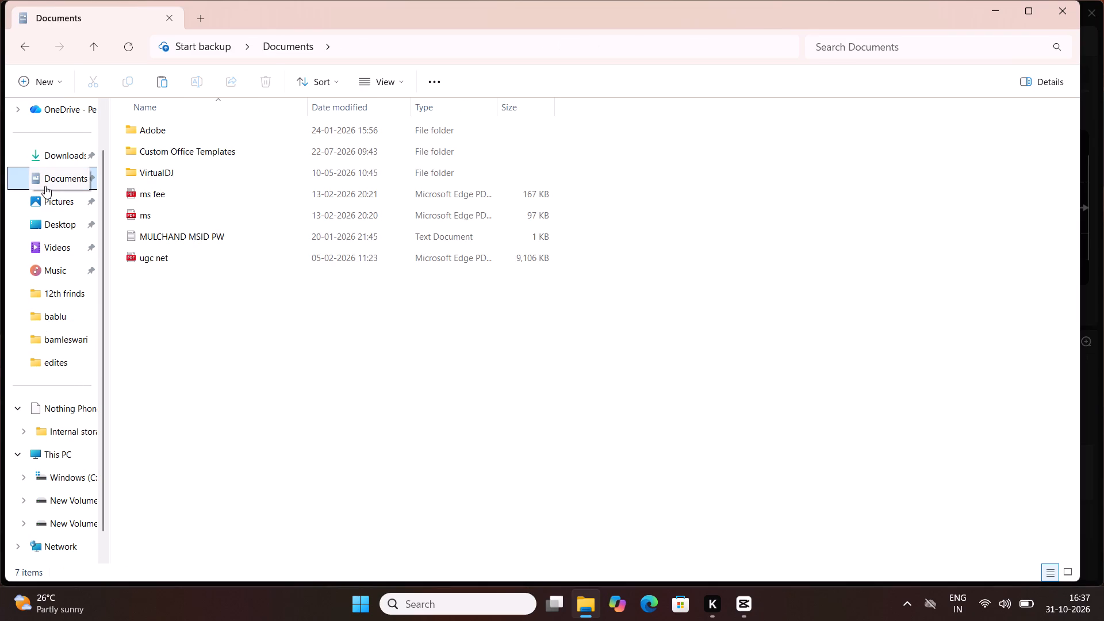
left_click(40, 223)
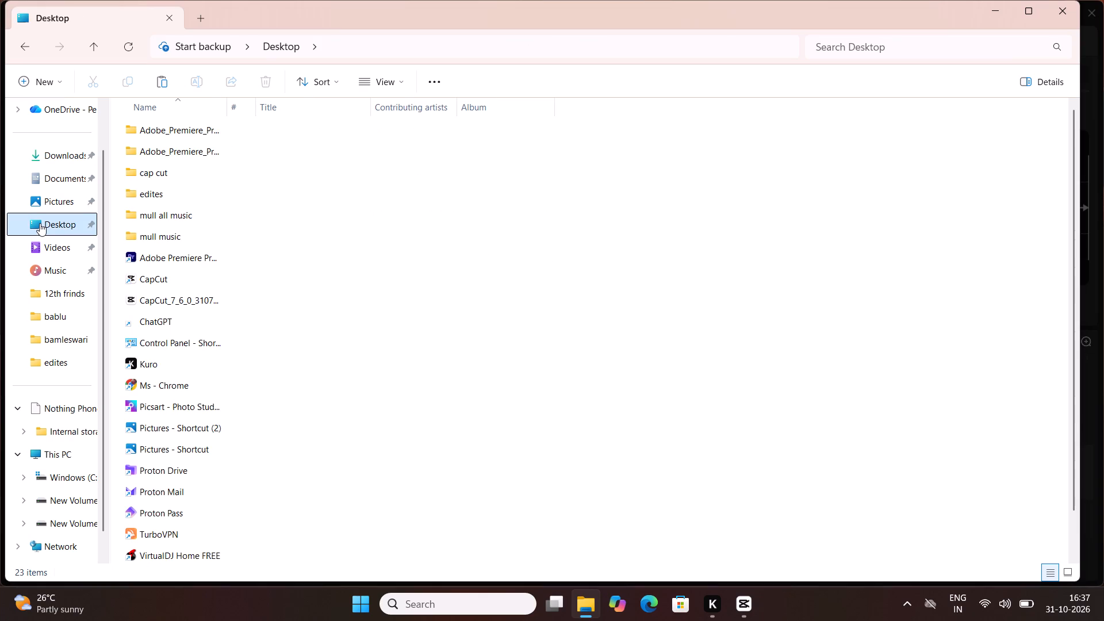
left_click(191, 179)
double_click(191, 179)
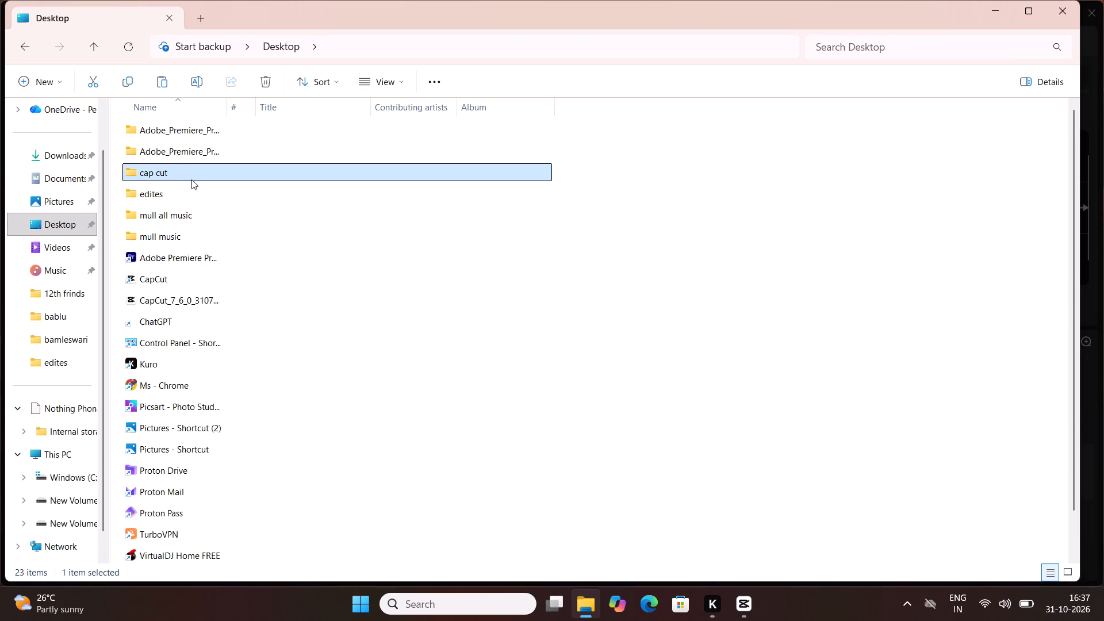
left_click(161, 82)
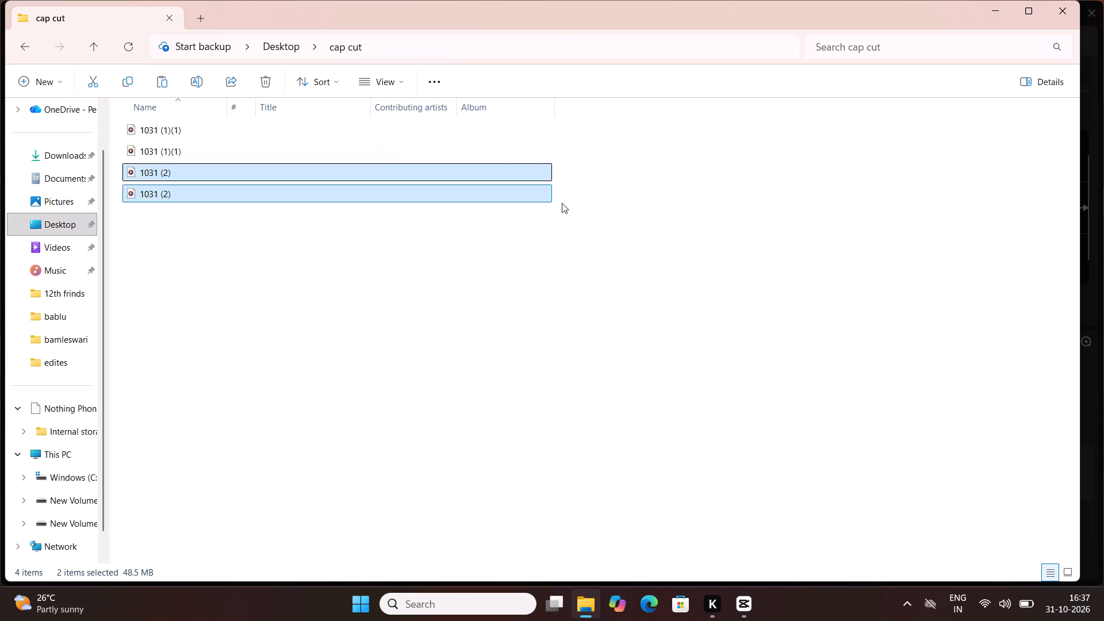
left_click(1065, 8)
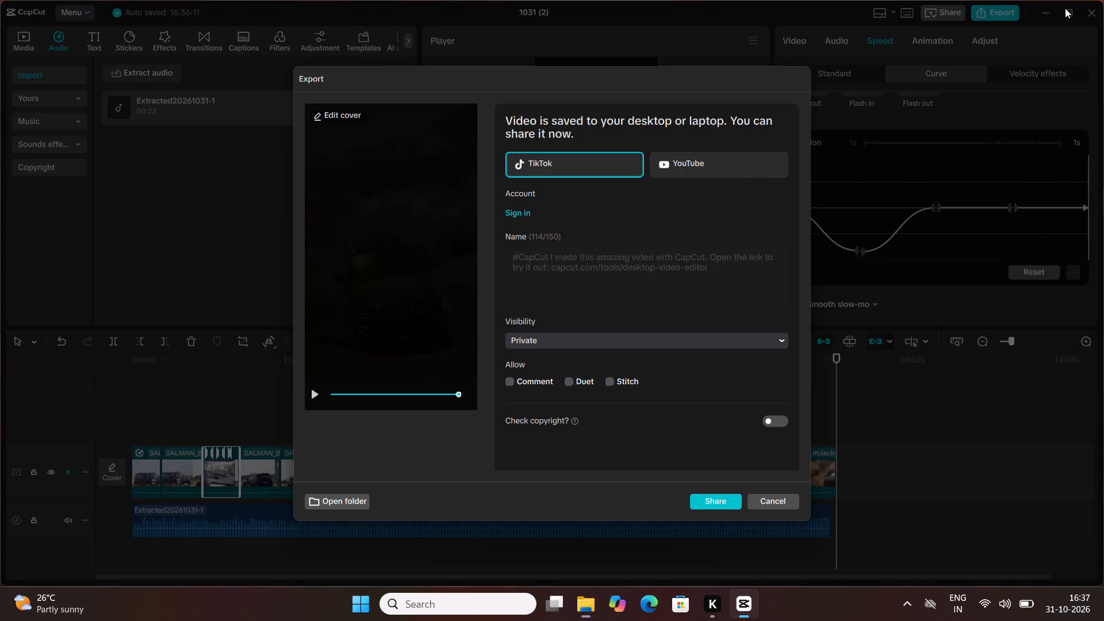
Dismiss the export dialog without sharing, play the finished edit through in full-screen view, and return to the editor.
left_click(769, 497)
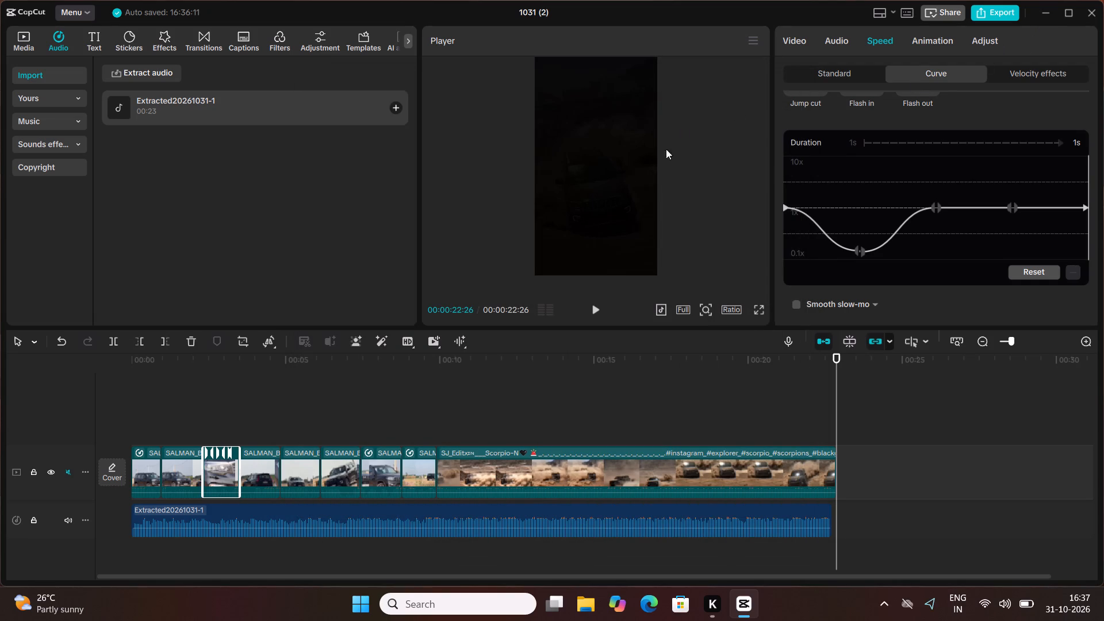
left_click(766, 307)
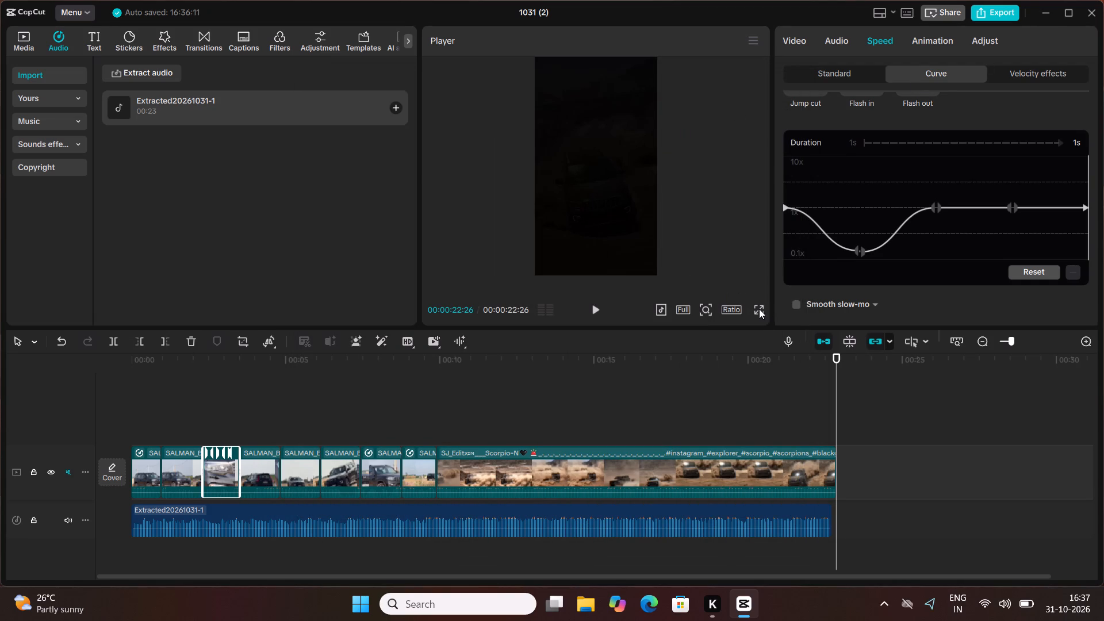
left_click(758, 309)
key("space")
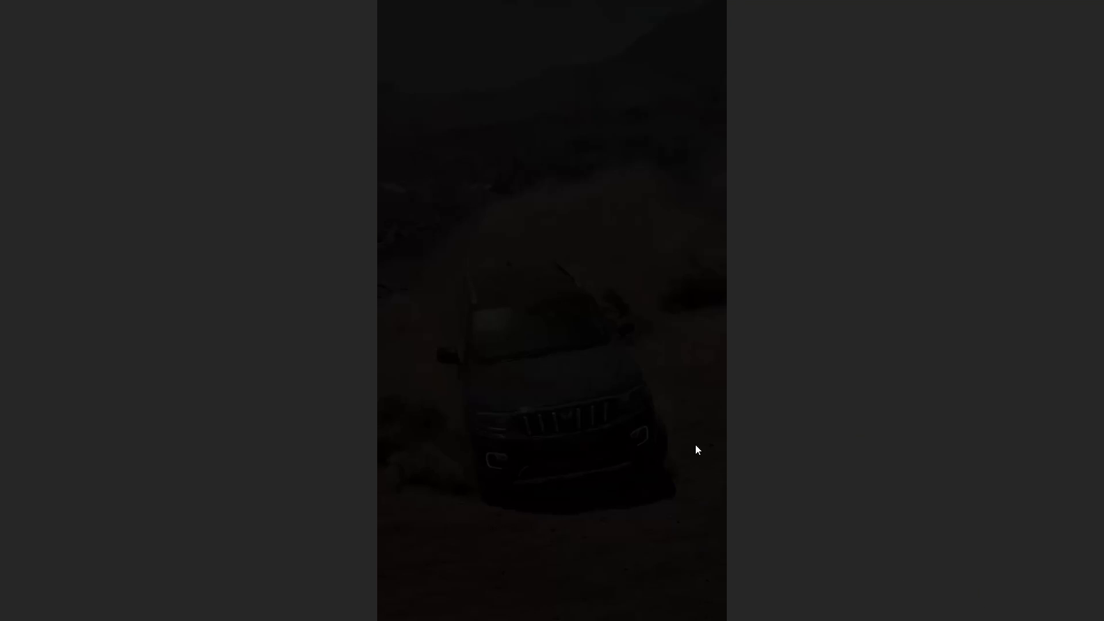
left_click(775, 522)
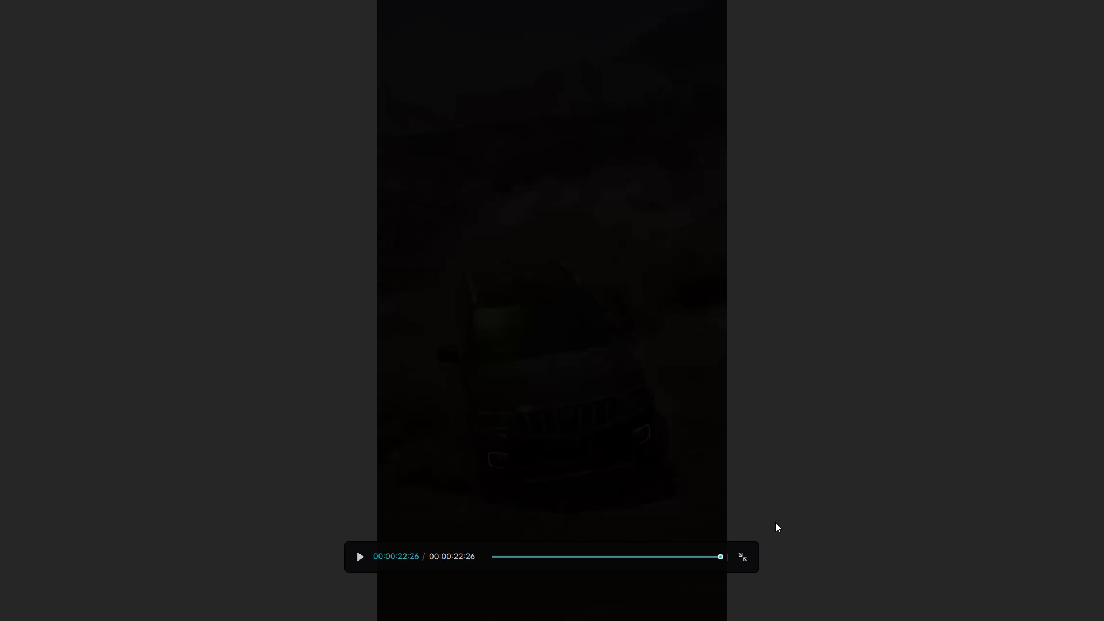
left_click(742, 558)
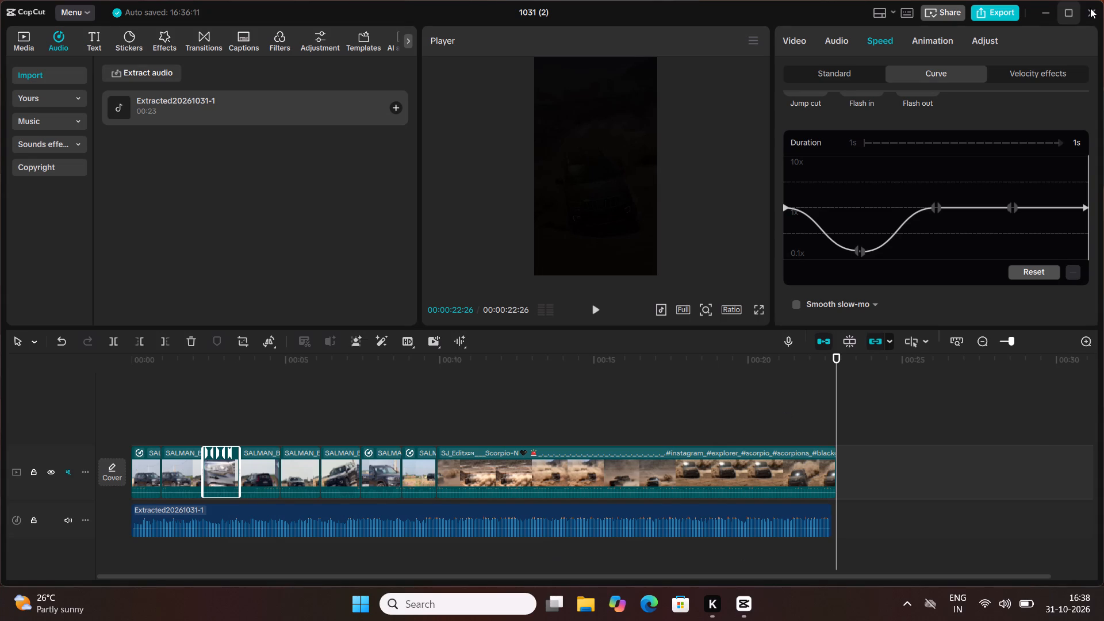